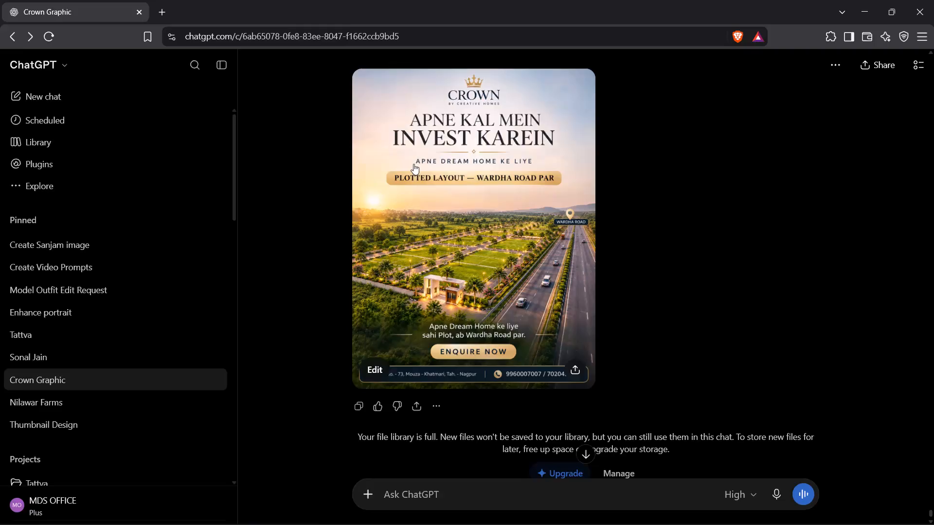
Bring the Crown plotted-layout poster image from the ChatGPT chat into Canva and place it on the blank page 2.
{"action": "key", "text": "alt+Tab"}
{"action": "key", "text": "alt+Tab"}
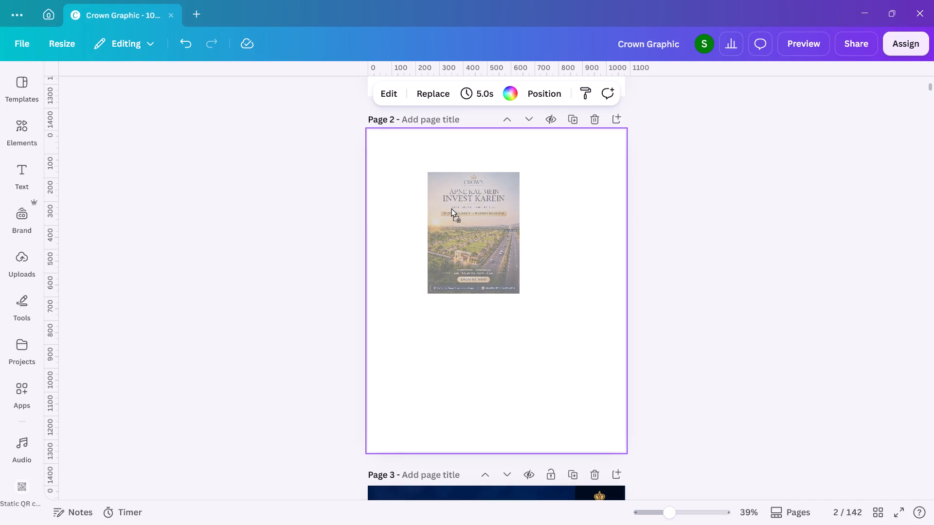
{"action": "left_click_drag", "start_coordinate": [520, 307], "coordinate": [493, 279]}
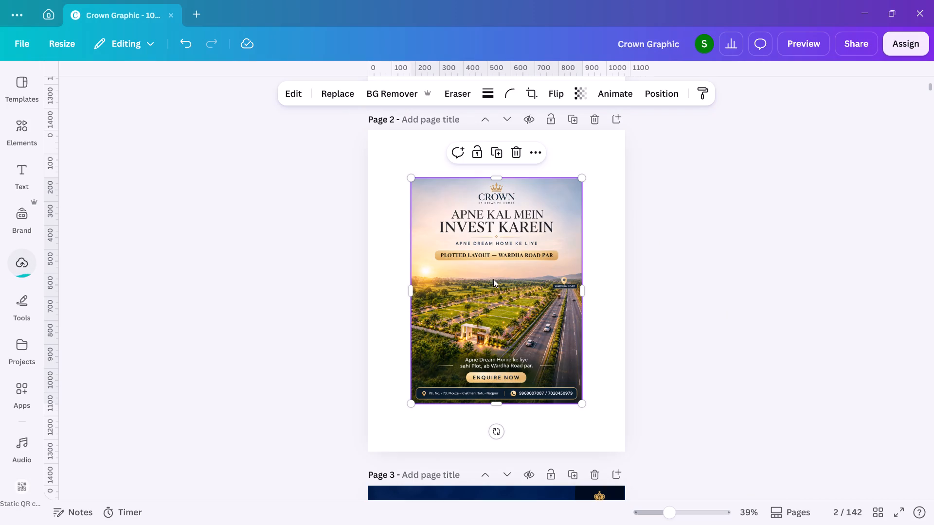
Align the poster with page 2's top-left corner and enlarge it to the full page height, about 1,024 × 1,350.
{"action": "left_click_drag", "start_coordinate": [493, 279], "coordinate": [477, 258]}
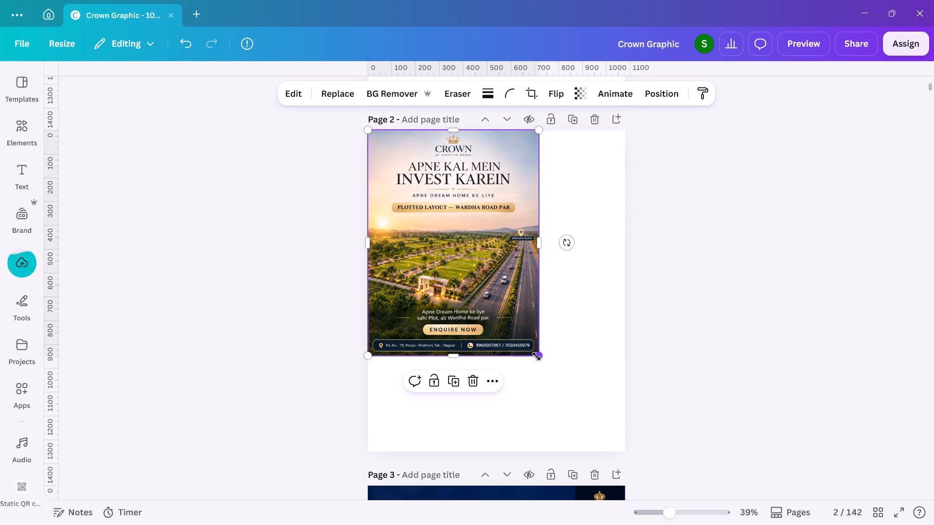
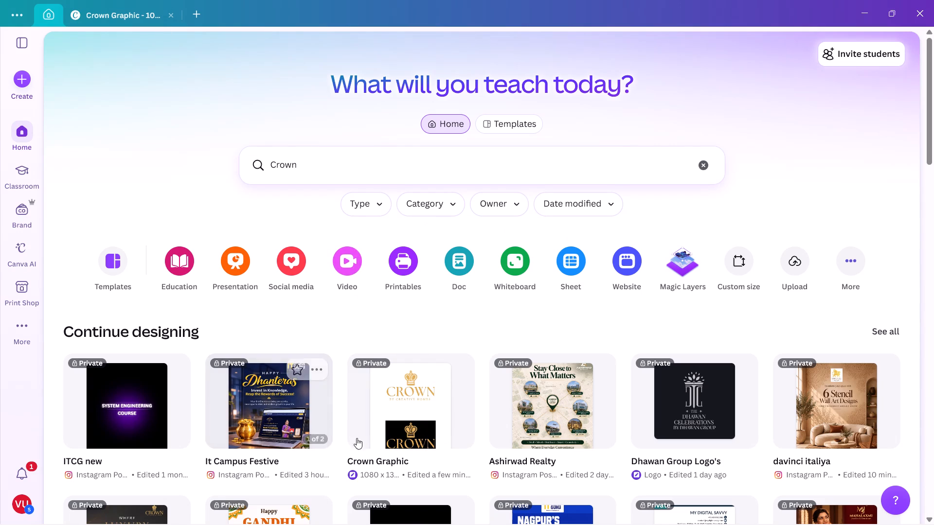
{"action": "scroll", "coordinate": [432, 407], "scroll_direction": "down", "scroll_amount": 1}
{"action": "scroll", "coordinate": [686, 315], "scroll_direction": "down", "scroll_amount": 1}
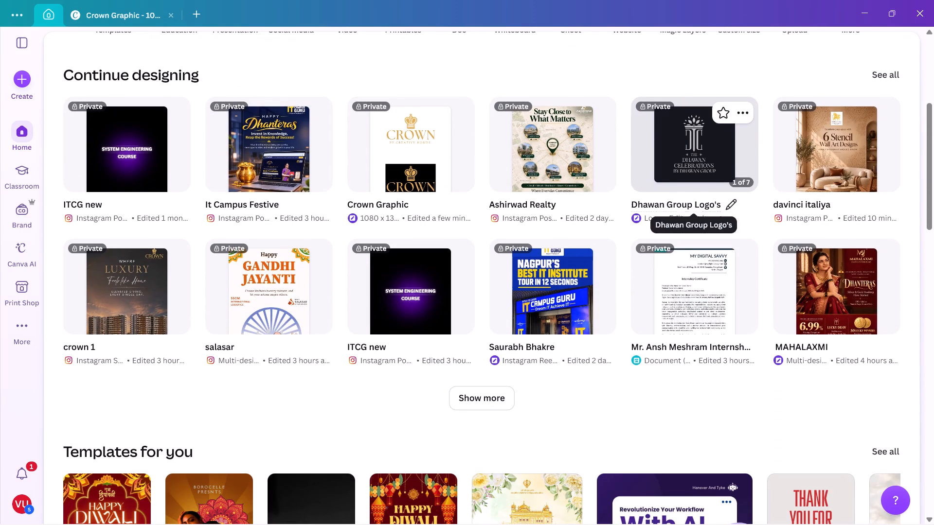
{"action": "scroll", "coordinate": [686, 315], "scroll_direction": "down", "scroll_amount": 1}
{"action": "left_click", "coordinate": [486, 401]}
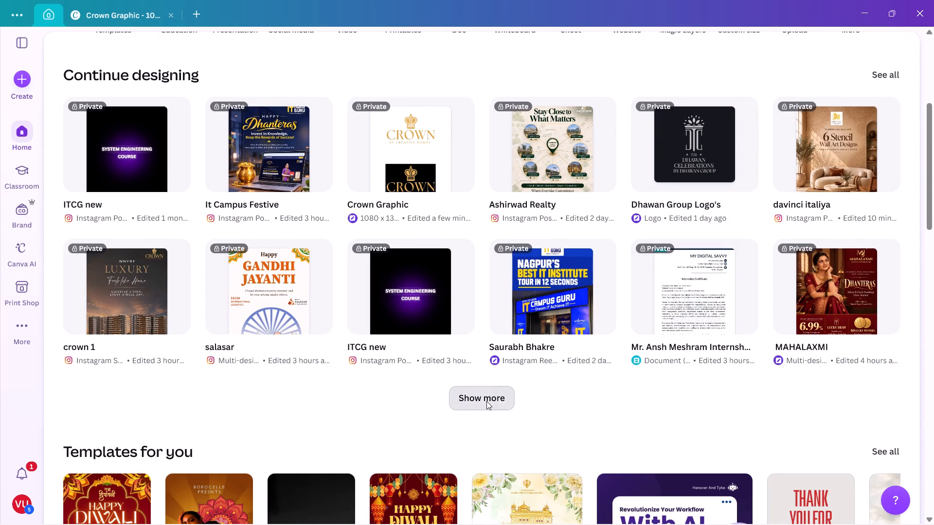
{"action": "scroll", "coordinate": [486, 401], "scroll_direction": "down", "scroll_amount": 2}
{"action": "scroll", "coordinate": [486, 401], "scroll_direction": "up", "scroll_amount": 3}
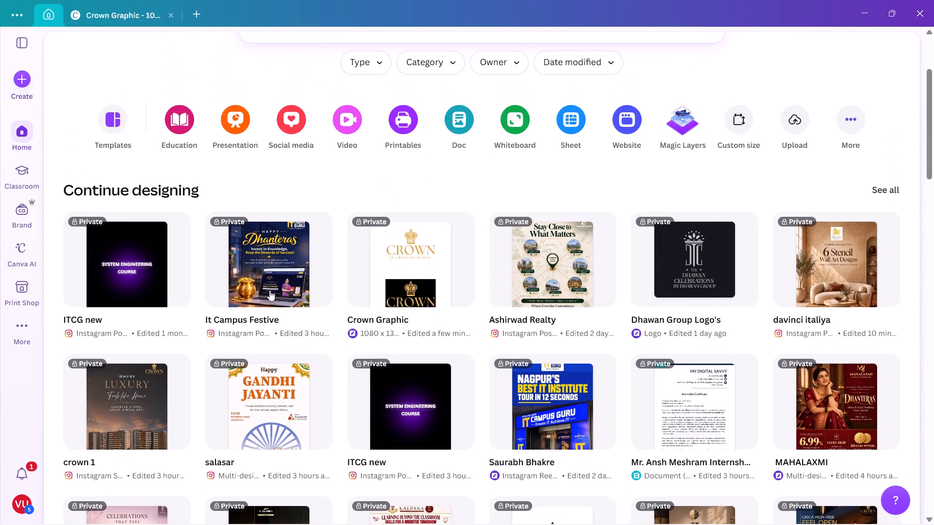
Open the It Campus Festive design, check its pages and close it.
{"action": "left_click", "coordinate": [247, 270]}
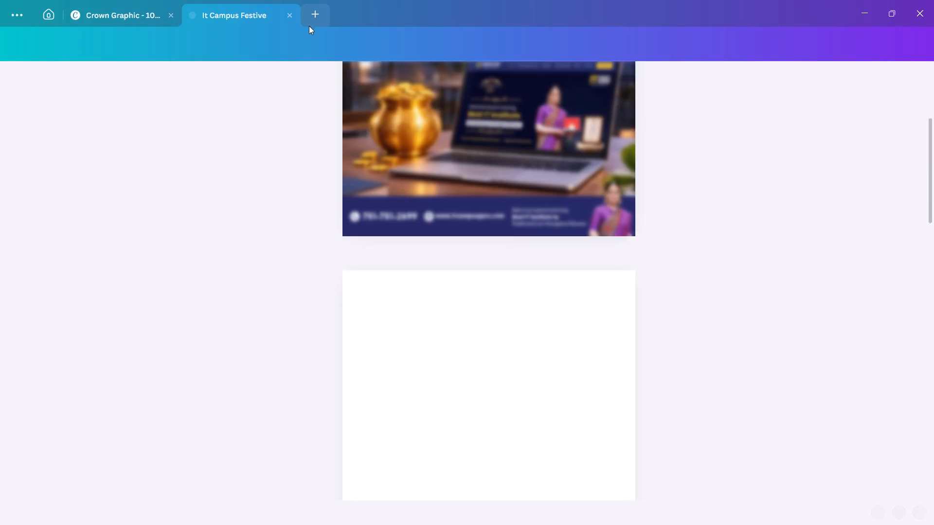
{"action": "scroll", "coordinate": [396, 256], "scroll_direction": "down", "scroll_amount": 4}
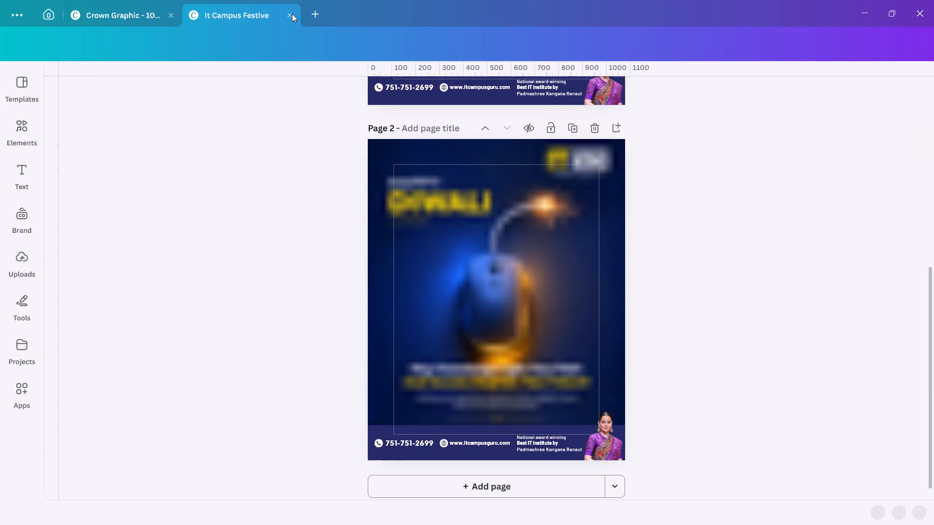
{"action": "left_click", "coordinate": [288, 16]}
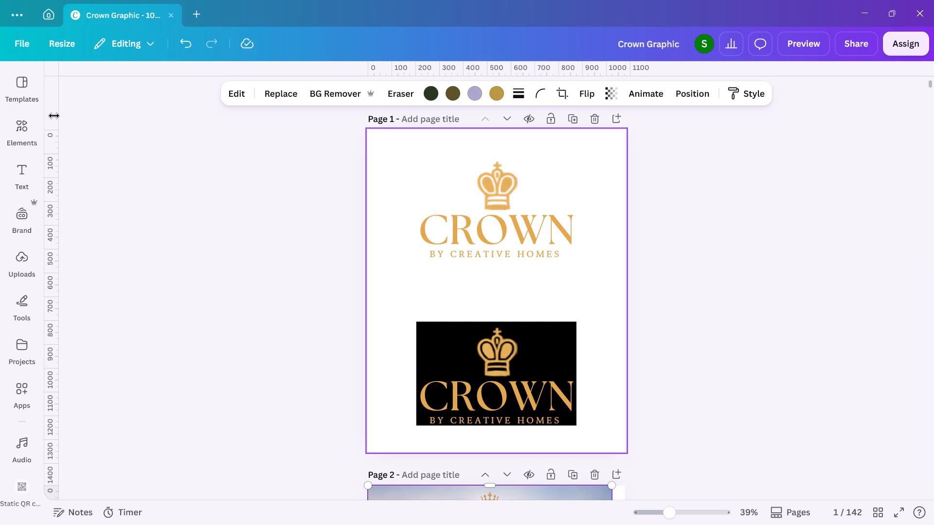
Return to the home page and browse the expanded list of recent designs.
{"action": "left_click", "coordinate": [52, 7]}
{"action": "scroll", "coordinate": [359, 363], "scroll_direction": "up", "scroll_amount": 1}
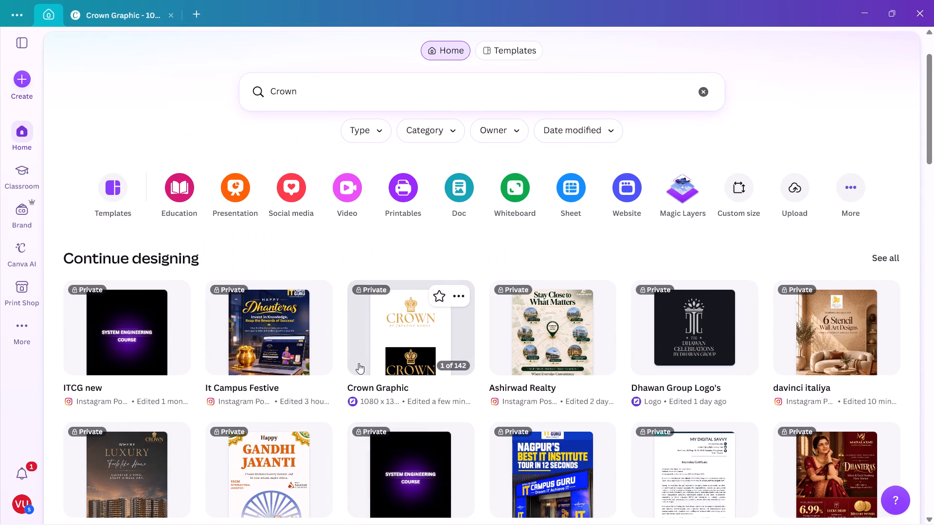
{"action": "scroll", "coordinate": [359, 363], "scroll_direction": "down", "scroll_amount": 4}
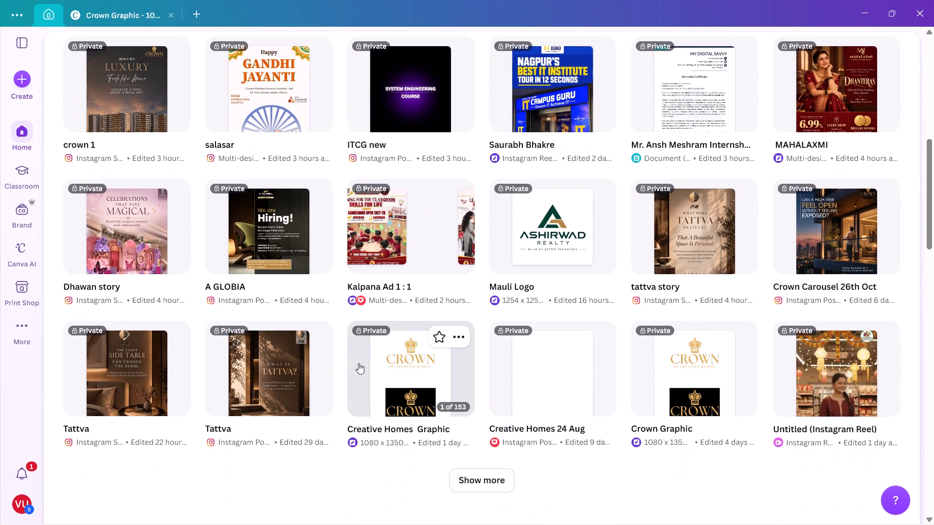
{"action": "scroll", "coordinate": [359, 363], "scroll_direction": "down", "scroll_amount": 1}
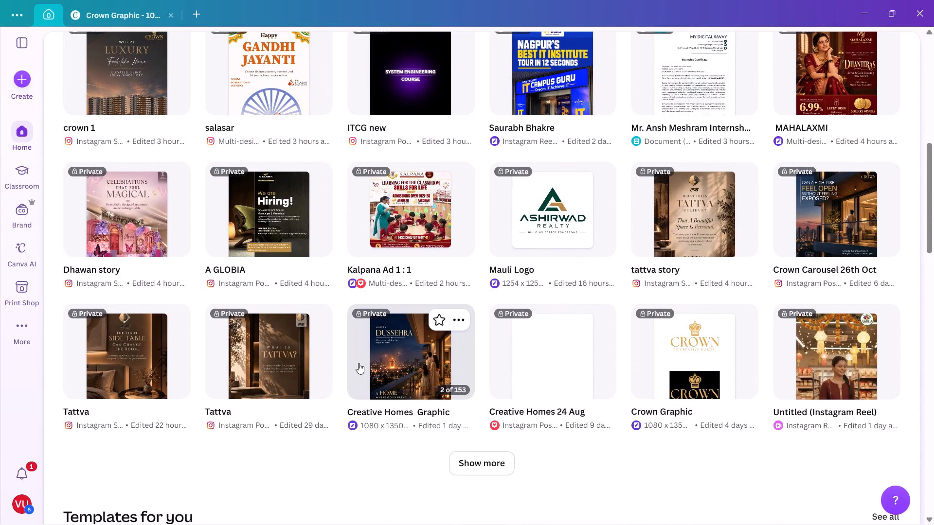
{"action": "scroll", "coordinate": [359, 363], "scroll_direction": "down", "scroll_amount": 1}
{"action": "scroll", "coordinate": [359, 363], "scroll_direction": "right", "scroll_amount": 1}
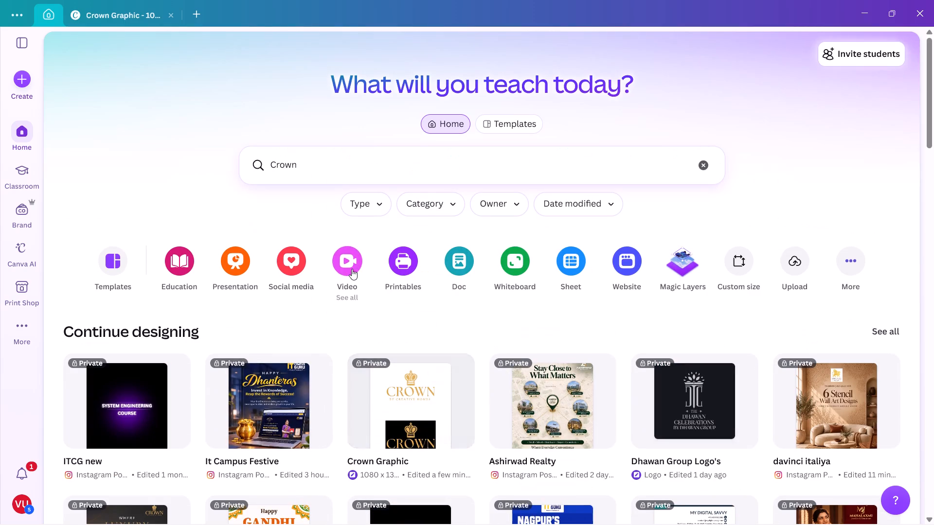
{"action": "scroll", "coordinate": [414, 370], "scroll_direction": "down", "scroll_amount": 5}
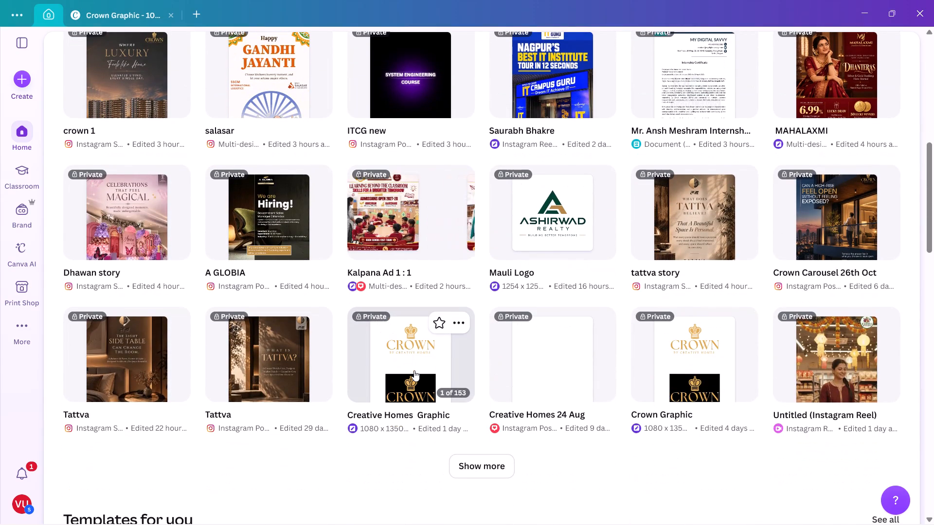
{"action": "scroll", "coordinate": [506, 331], "scroll_direction": "up", "scroll_amount": 6}
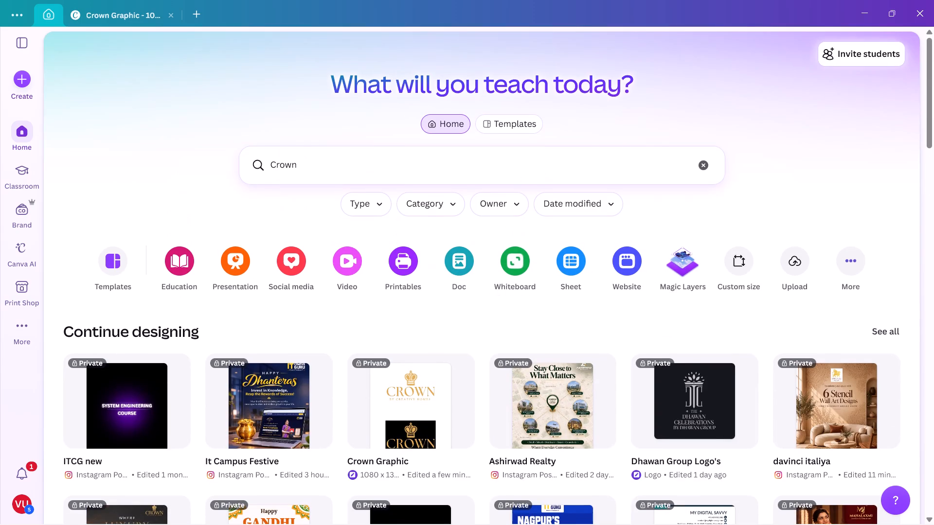
Search the Canva home page for Empire and open the Empire Infra design.
{"action": "left_click", "coordinate": [456, 172]}
{"action": "key", "text": "ctrl+a"}
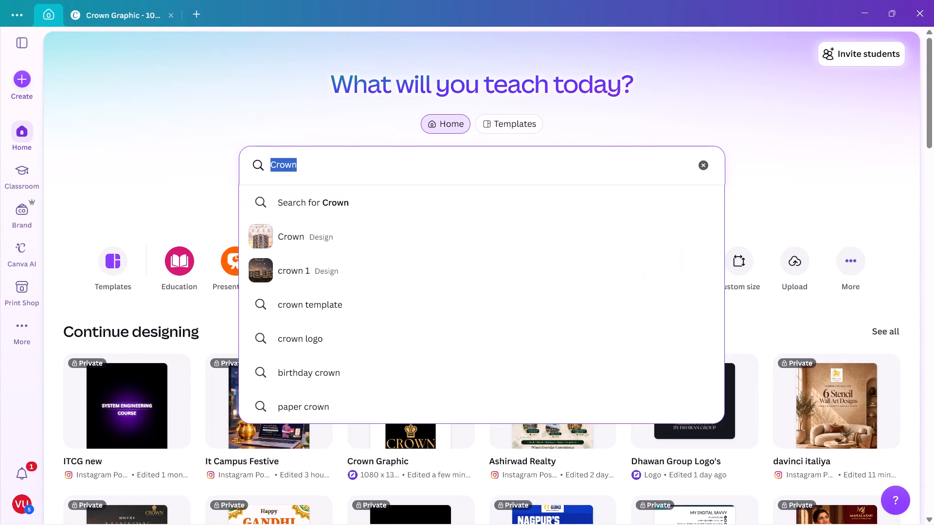
{"action": "key", "text": "shift+z"}
{"action": "key", "text": "BackSpace"}
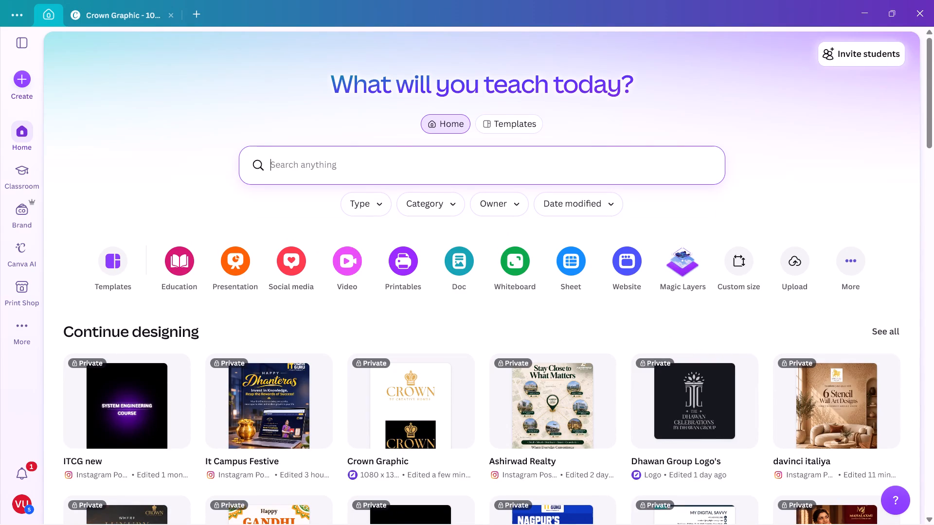
{"action": "key", "text": "shift+d"}
{"action": "key", "text": "BackSpace"}
{"action": "type", "text": "Empire"}
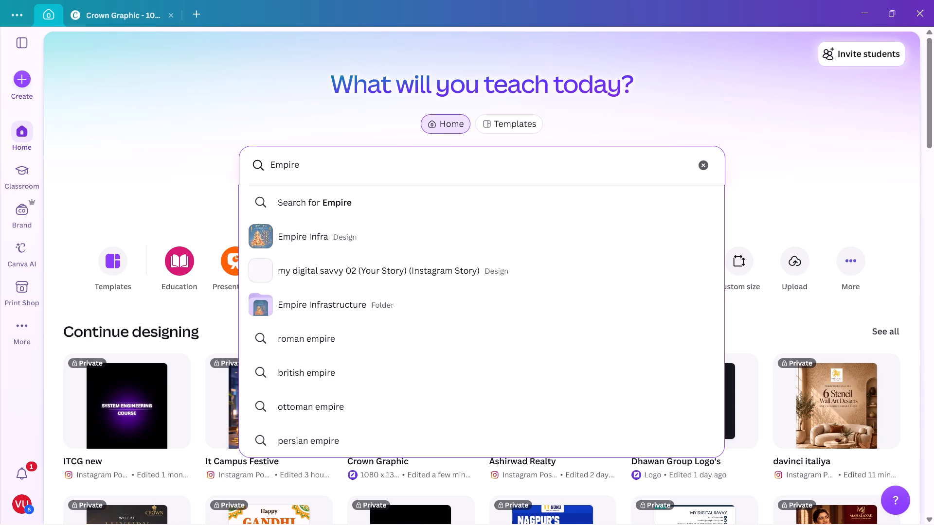
{"action": "left_click", "coordinate": [333, 245]}
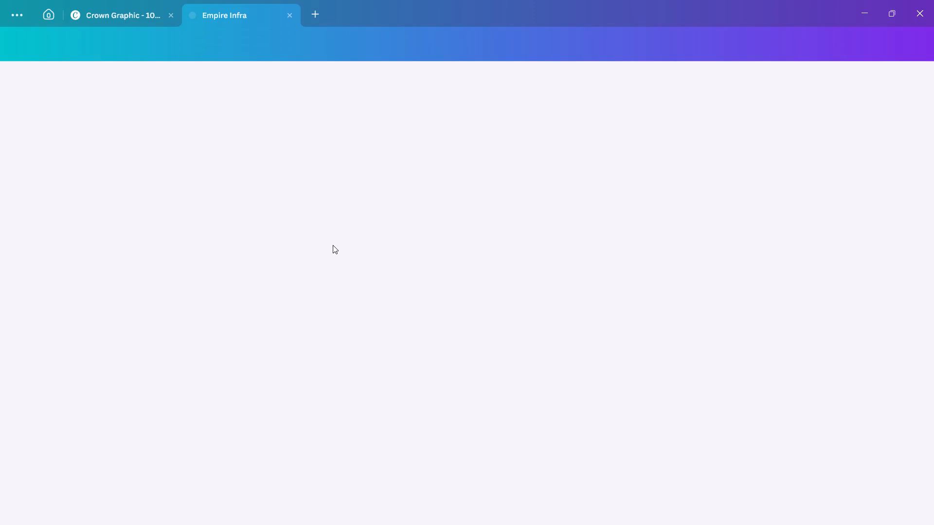
Examine the Dhanteras posters on pages 1 and 2 of the Empire Infra design.
{"action": "scroll", "coordinate": [530, 341], "scroll_direction": "down", "scroll_amount": 1}
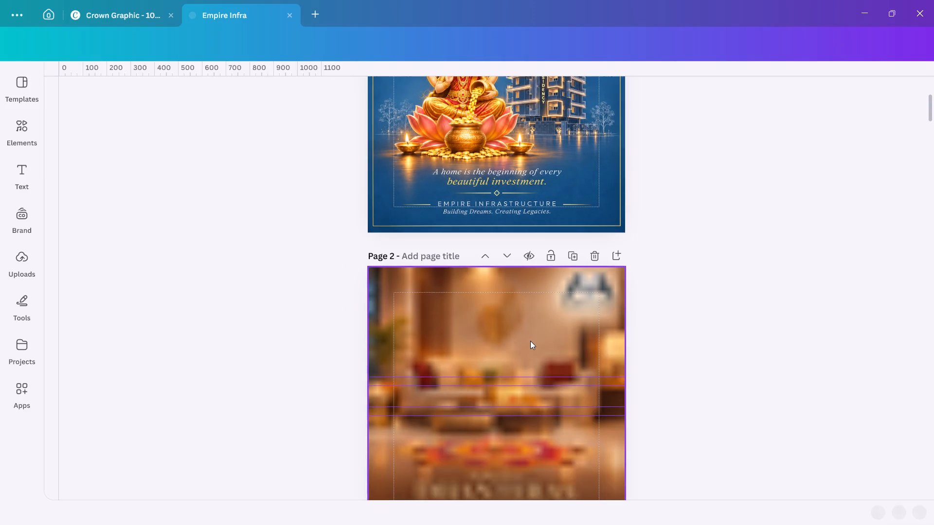
{"action": "scroll", "coordinate": [530, 341], "scroll_direction": "down", "scroll_amount": 1}
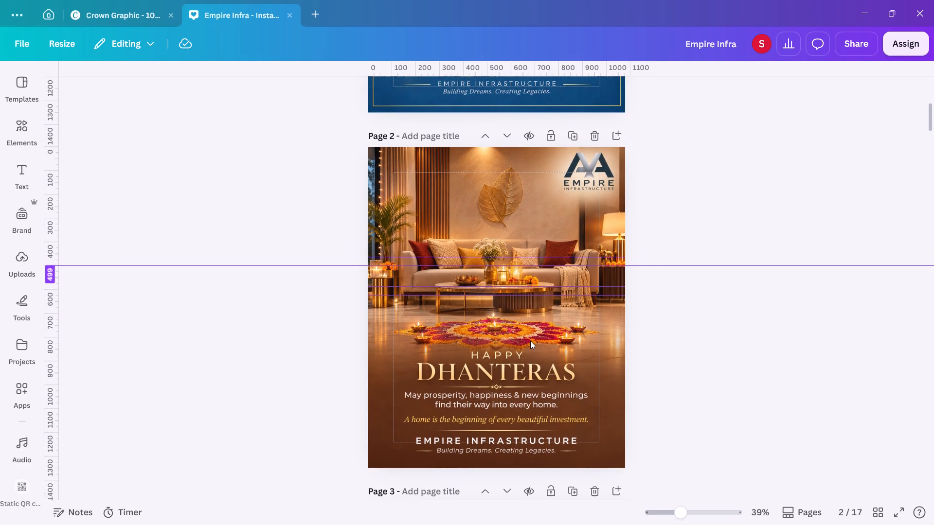
{"action": "scroll", "coordinate": [530, 341], "scroll_direction": "up", "scroll_amount": 3}
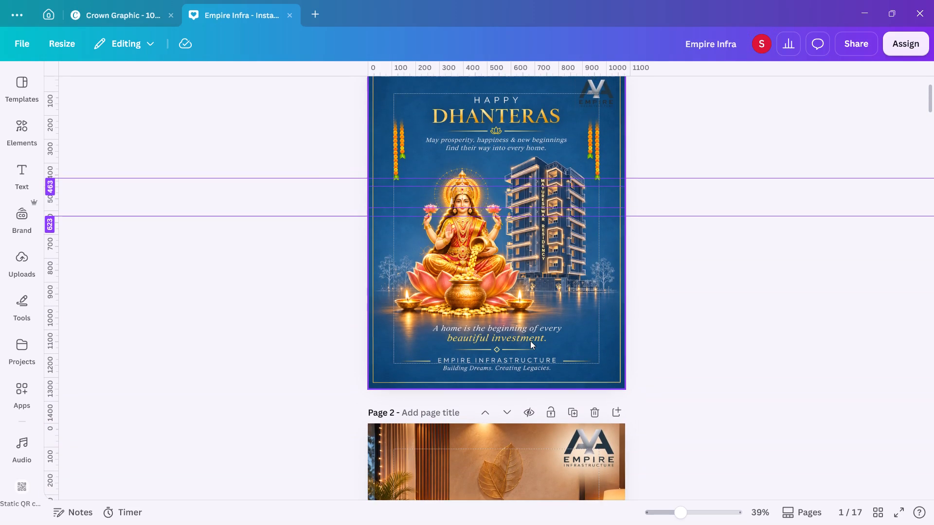
{"action": "scroll", "coordinate": [530, 341], "scroll_direction": "down", "scroll_amount": 2}
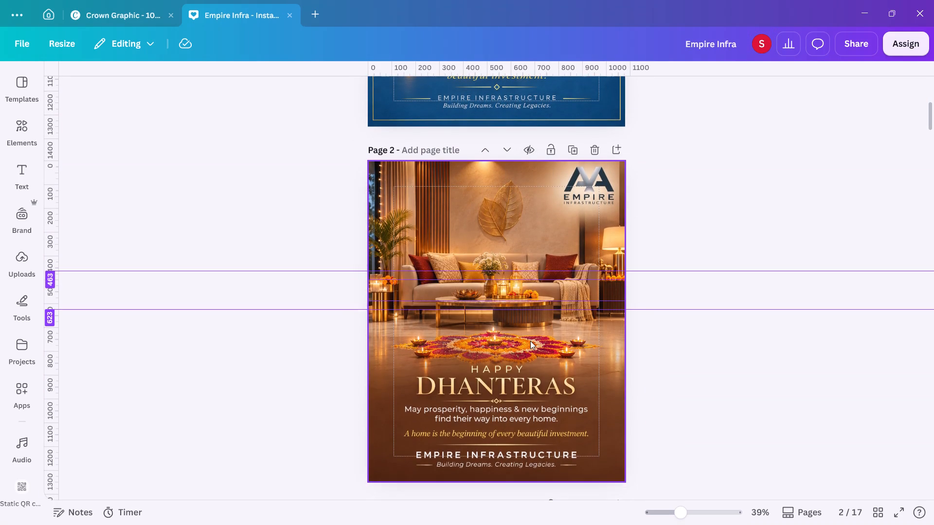
{"action": "scroll", "coordinate": [530, 341], "scroll_direction": "up", "scroll_amount": 3}
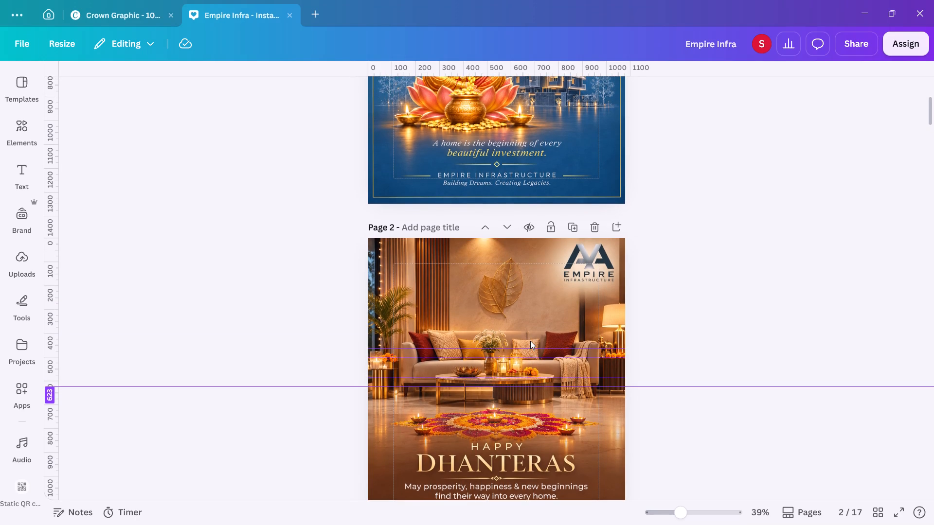
{"action": "scroll", "coordinate": [530, 341], "scroll_direction": "up", "scroll_amount": 1}
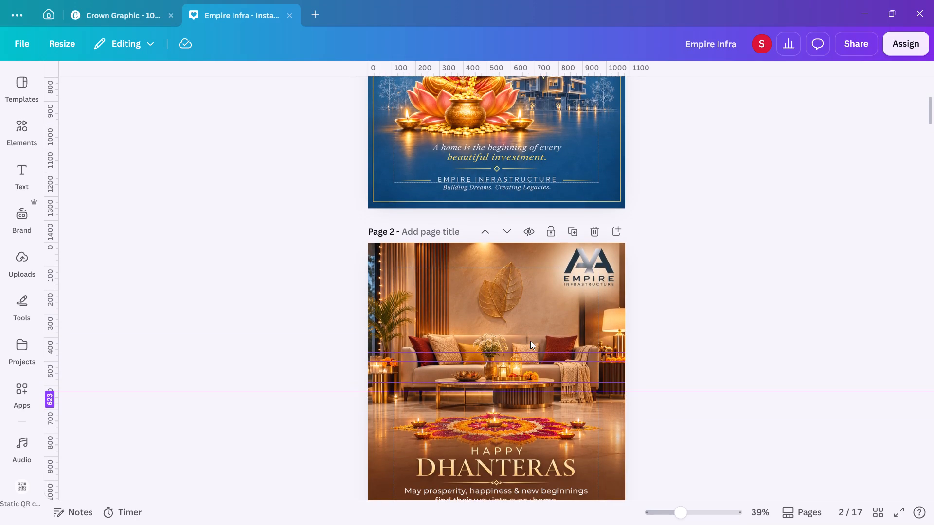
Remove the horizontal ruler guides crossing the middle of the Dhanteras posters, undoing any accidental move of the page 2 image.
{"action": "left_click_drag", "start_coordinate": [534, 353], "coordinate": [553, 255]}
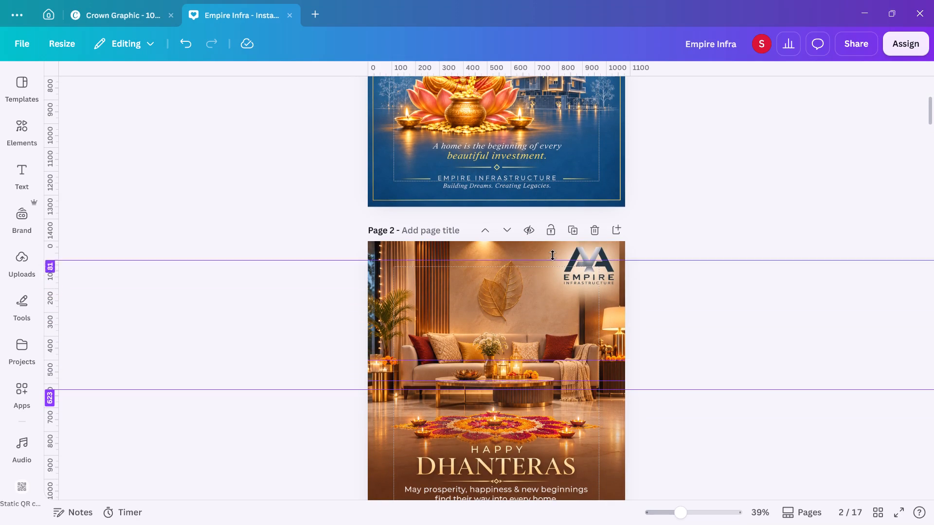
{"action": "left_click_drag", "start_coordinate": [553, 255], "coordinate": [562, 222]}
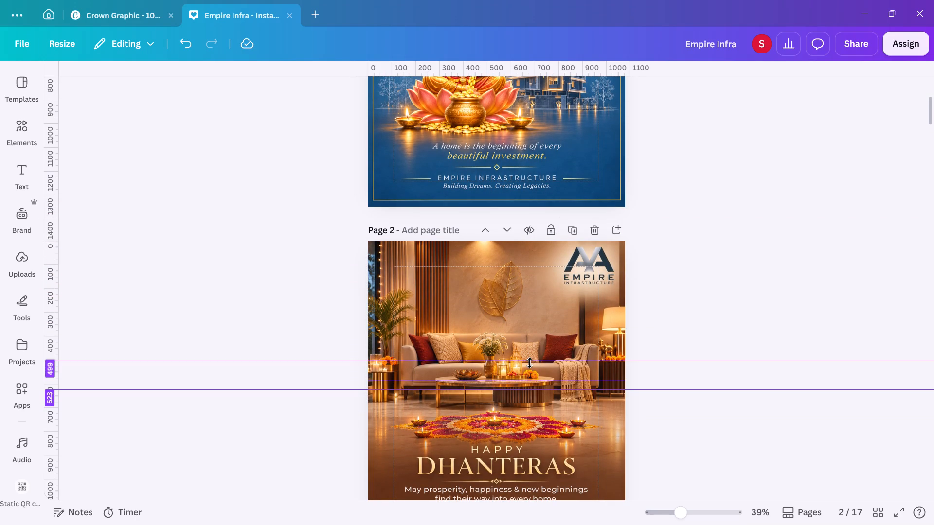
{"action": "left_click_drag", "start_coordinate": [530, 363], "coordinate": [562, 180]}
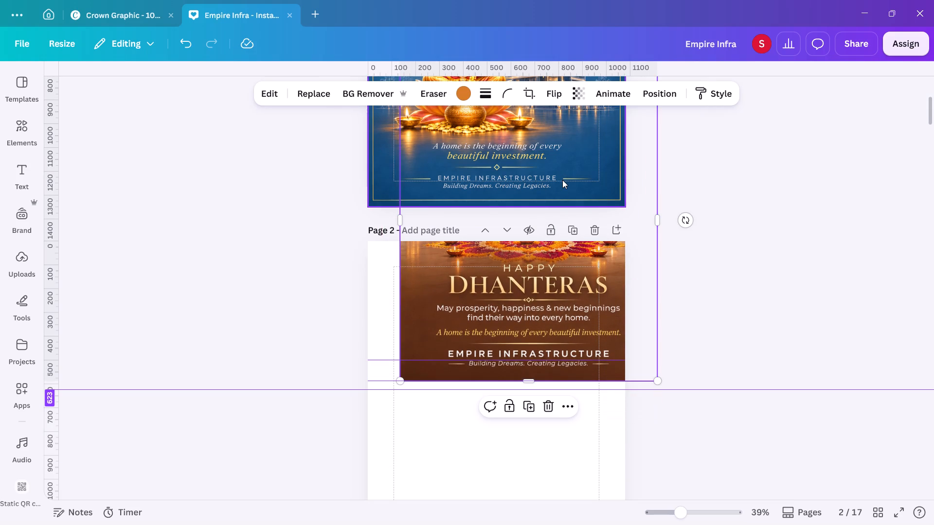
{"action": "key", "text": "ctrl+z"}
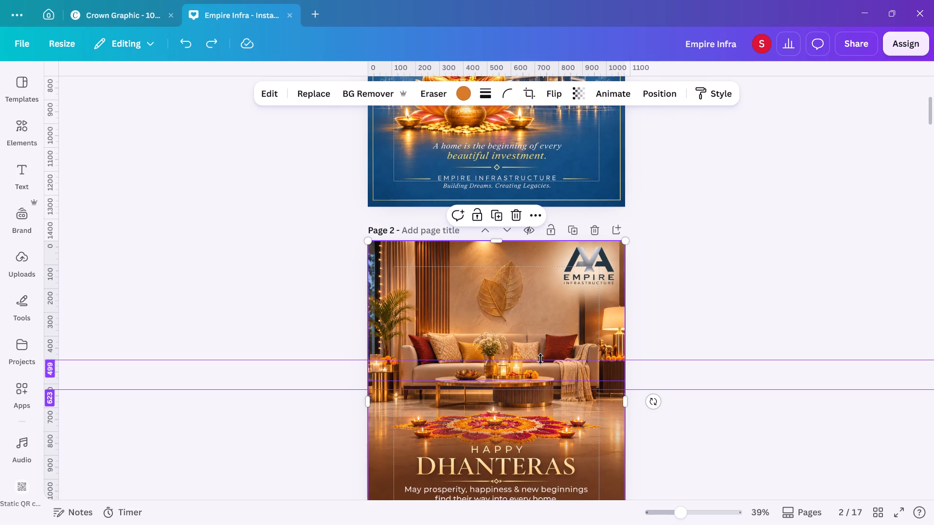
{"action": "left_click_drag", "start_coordinate": [540, 359], "coordinate": [562, 221]}
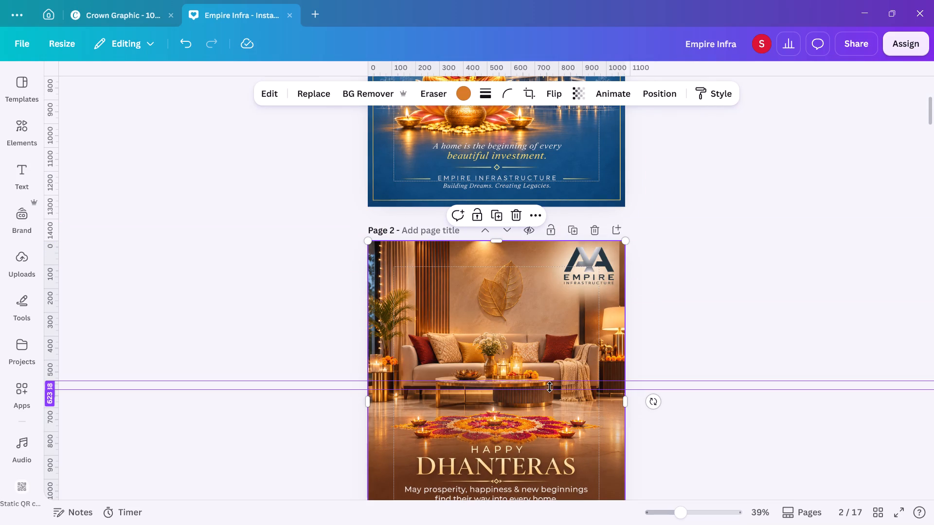
{"action": "left_click_drag", "start_coordinate": [550, 387], "coordinate": [570, 233]}
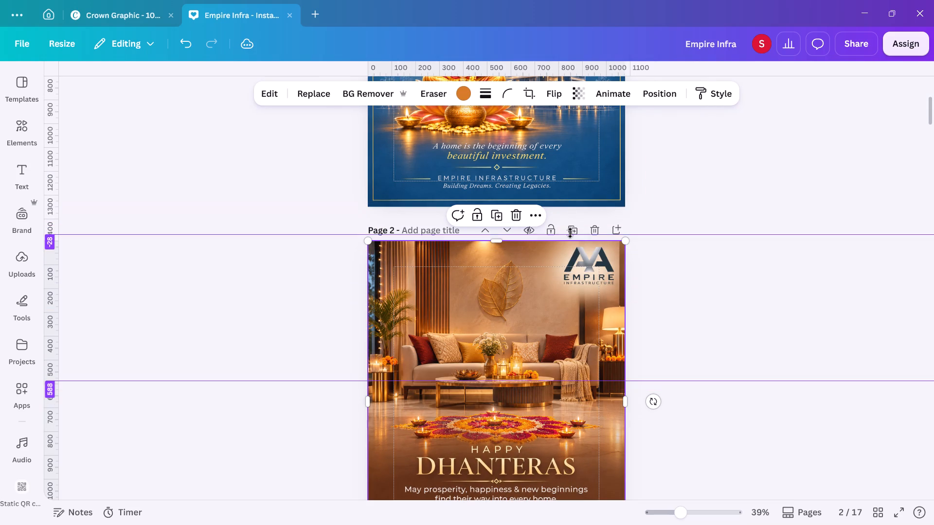
{"action": "left_click_drag", "start_coordinate": [570, 233], "coordinate": [570, 223]}
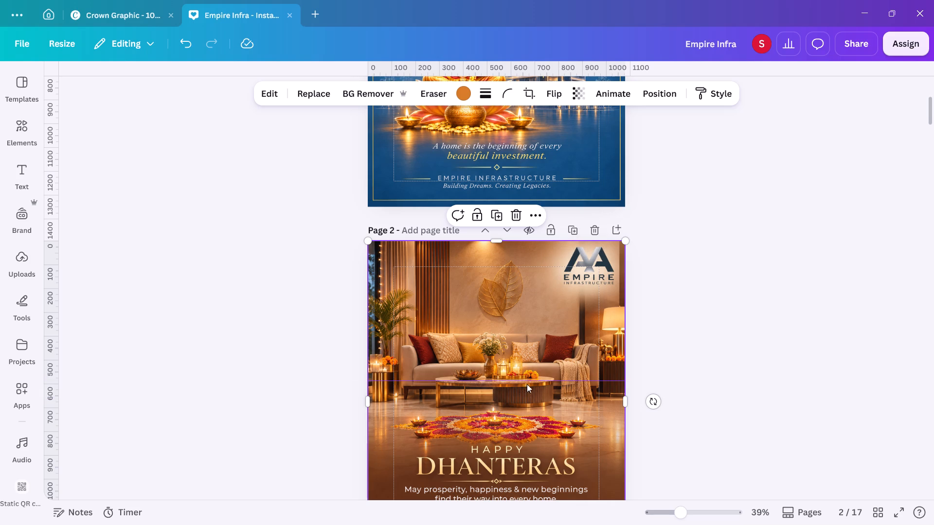
{"action": "left_click_drag", "start_coordinate": [528, 380], "coordinate": [557, 213]}
Review the Dhanteras posters on pages 1 and 2 at 46% zoom.
{"action": "scroll", "coordinate": [628, 311], "scroll_direction": "up", "scroll_amount": 3}
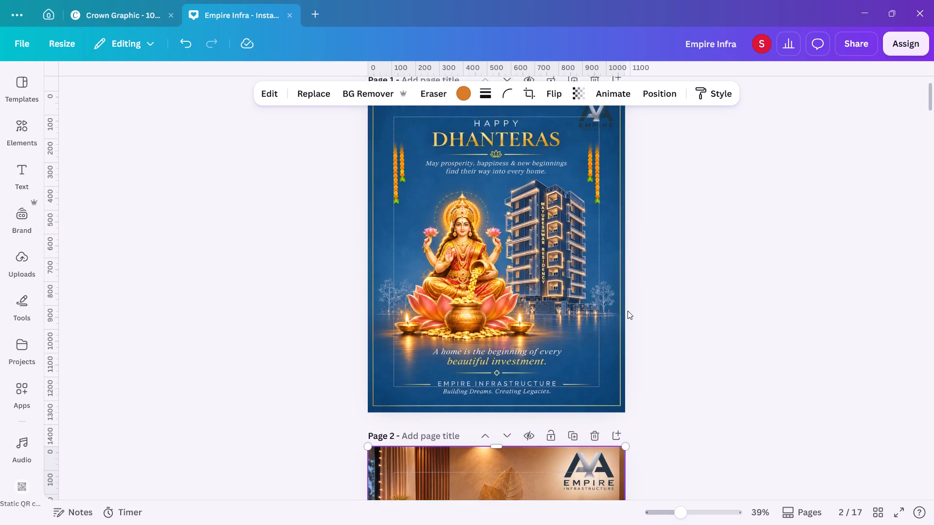
{"action": "scroll", "coordinate": [628, 311], "scroll_direction": "up", "scroll_amount": 2}
{"action": "scroll", "coordinate": [628, 311], "scroll_direction": "down", "scroll_amount": 6}
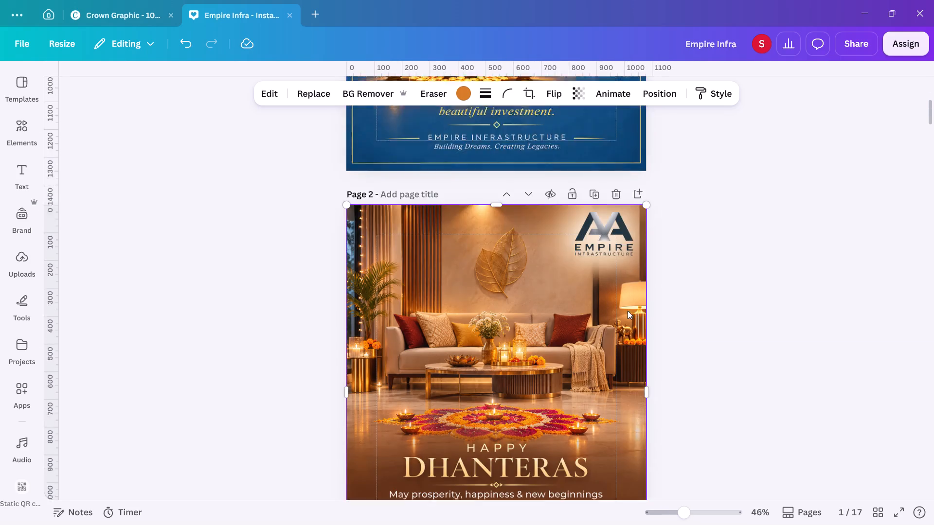
{"action": "scroll", "coordinate": [628, 311], "scroll_direction": "up", "scroll_amount": 2}
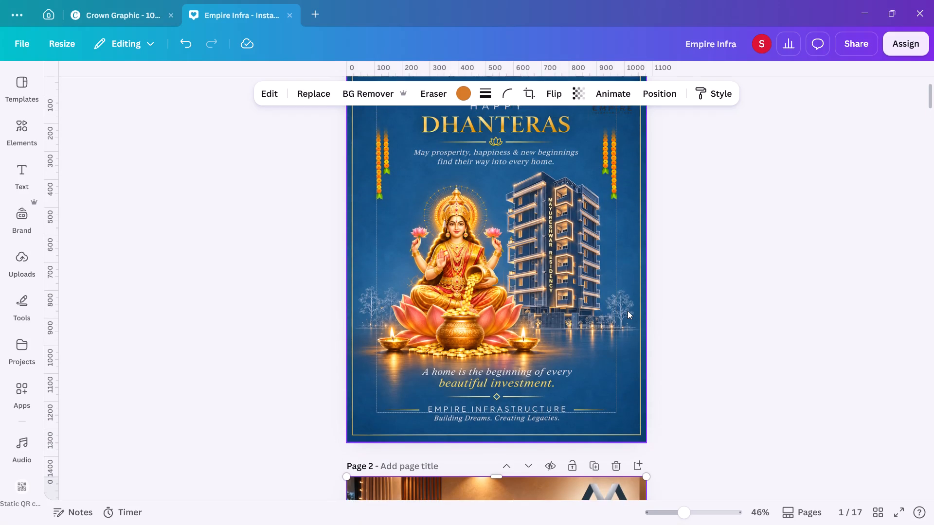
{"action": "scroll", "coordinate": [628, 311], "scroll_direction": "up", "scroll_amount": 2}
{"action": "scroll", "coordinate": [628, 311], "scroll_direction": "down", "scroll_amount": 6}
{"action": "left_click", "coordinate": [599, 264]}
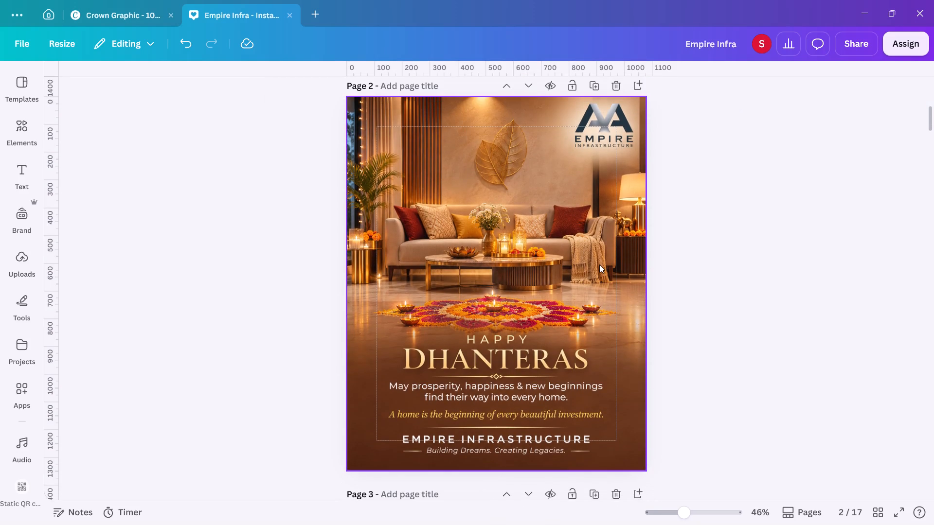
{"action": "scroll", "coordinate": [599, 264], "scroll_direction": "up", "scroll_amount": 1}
Switch to ChatGPT in the browser and look back through the Crown Graphic chat's earlier prompts, reference images and generated creatives.
{"action": "key", "text": "alt+Tab"}
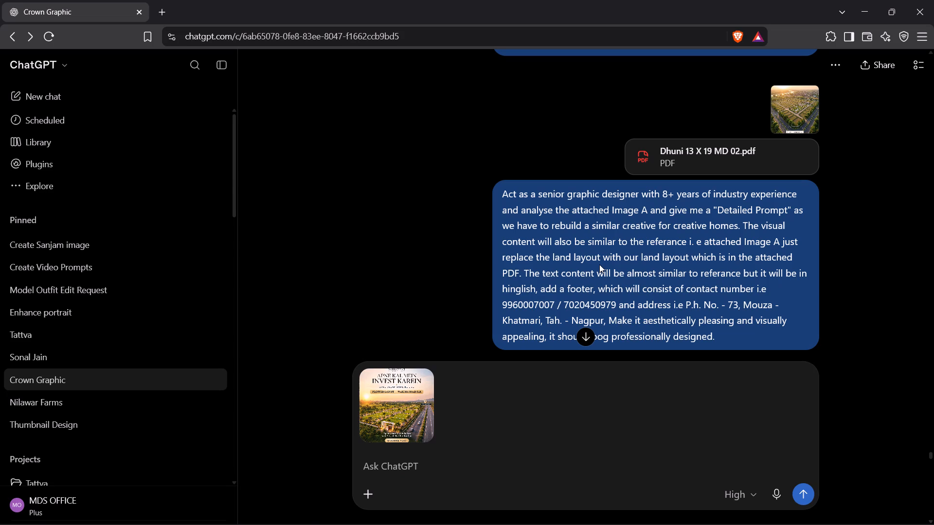
{"action": "scroll", "coordinate": [540, 282], "scroll_direction": "down", "scroll_amount": 1}
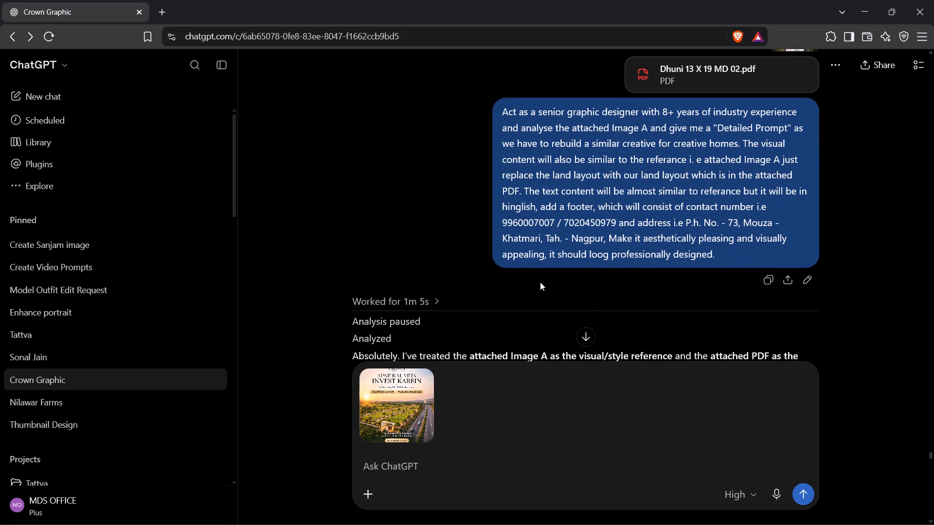
{"action": "scroll", "coordinate": [540, 282], "scroll_direction": "up", "scroll_amount": 1}
{"action": "scroll", "coordinate": [540, 282], "scroll_direction": "down", "scroll_amount": 3}
{"action": "scroll", "coordinate": [540, 282], "scroll_direction": "up", "scroll_amount": 6}
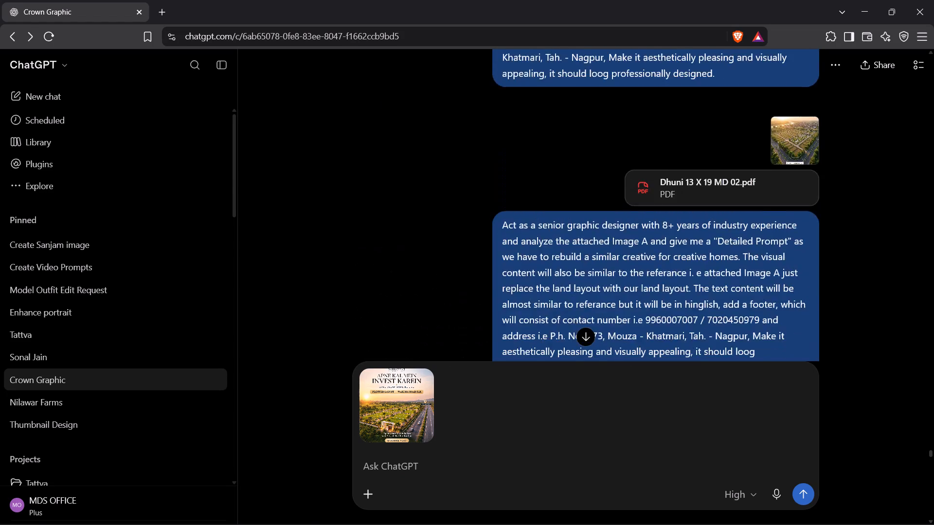
{"action": "scroll", "coordinate": [540, 282], "scroll_direction": "up", "scroll_amount": 20}
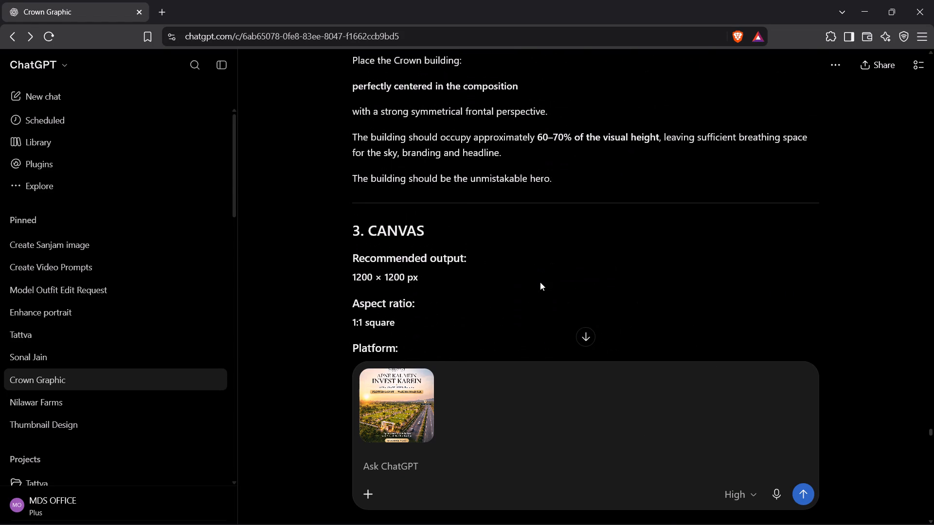
{"action": "scroll", "coordinate": [540, 282], "scroll_direction": "up", "scroll_amount": 3}
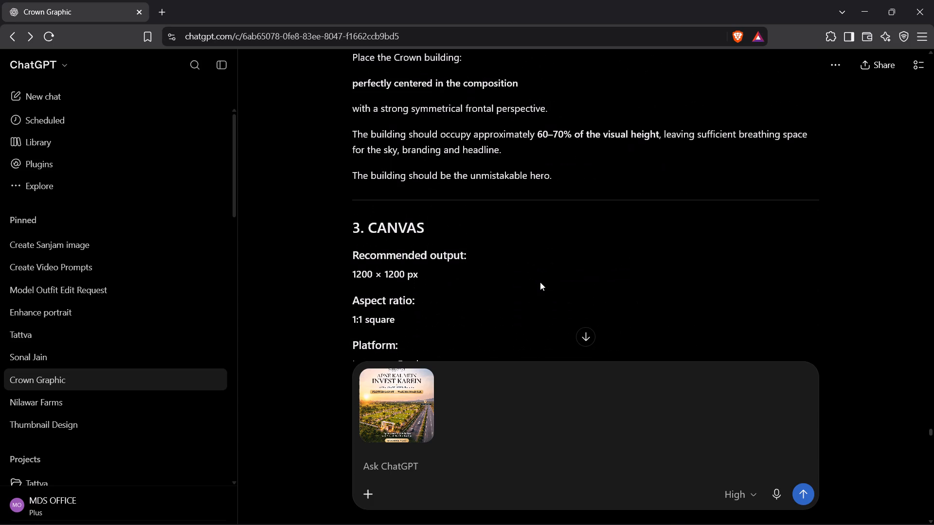
{"action": "scroll", "coordinate": [540, 282], "scroll_direction": "up", "scroll_amount": 8}
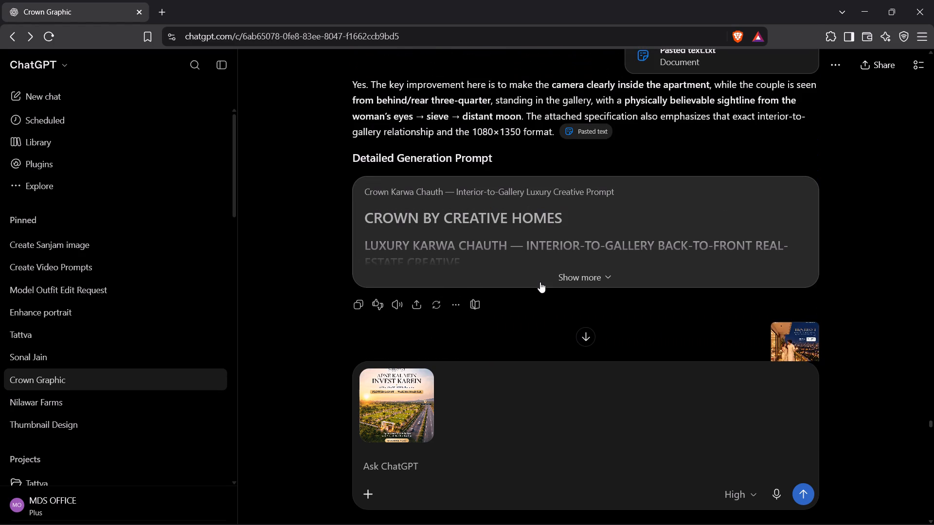
{"action": "scroll", "coordinate": [540, 282], "scroll_direction": "up", "scroll_amount": 8}
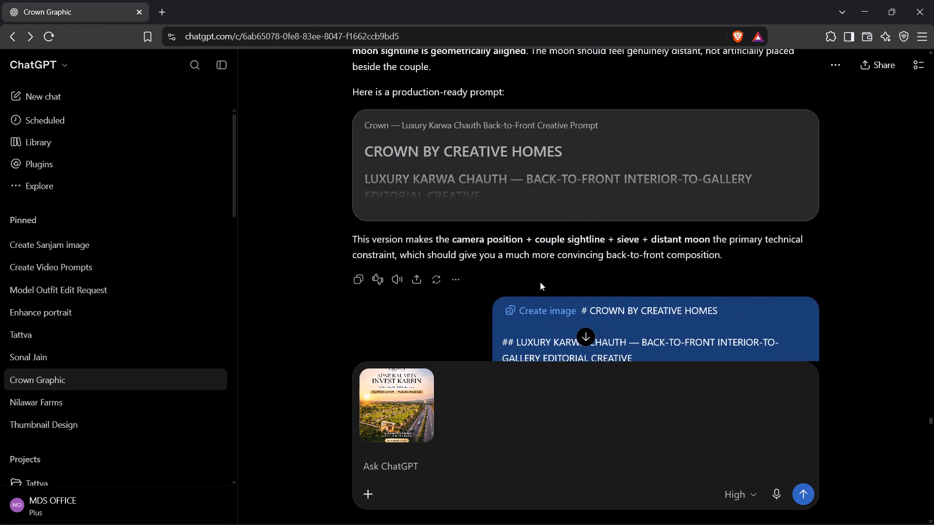
{"action": "scroll", "coordinate": [540, 282], "scroll_direction": "up", "scroll_amount": 10}
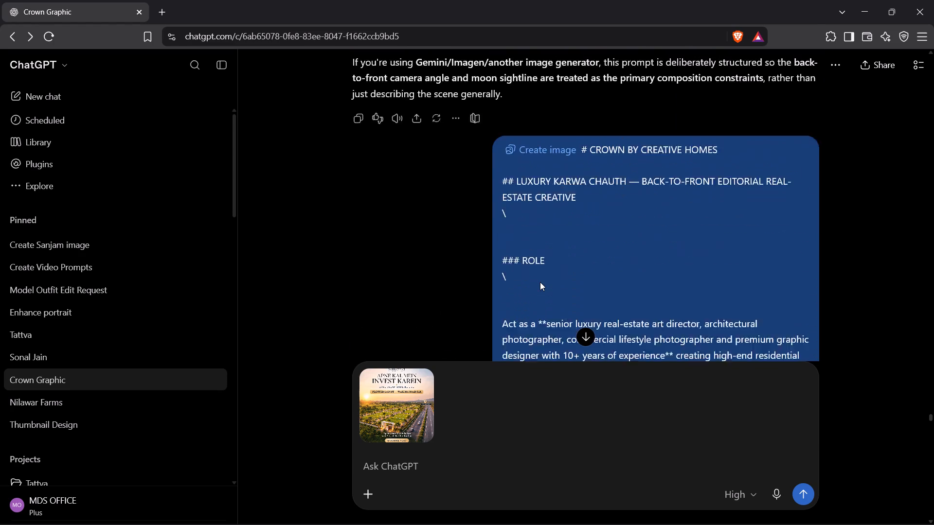
{"action": "scroll", "coordinate": [540, 282], "scroll_direction": "up", "scroll_amount": 10}
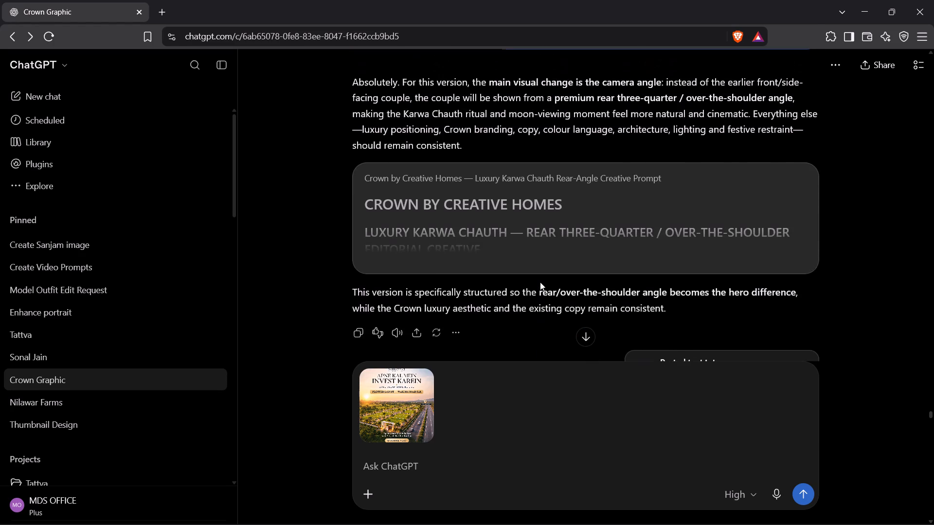
{"action": "scroll", "coordinate": [540, 282], "scroll_direction": "up", "scroll_amount": 6}
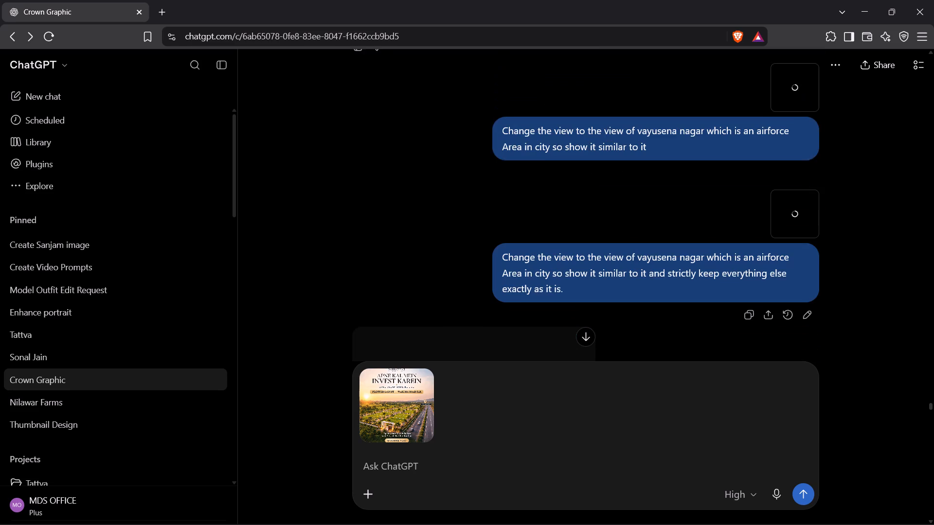
{"action": "scroll", "coordinate": [540, 282], "scroll_direction": "up", "scroll_amount": 10}
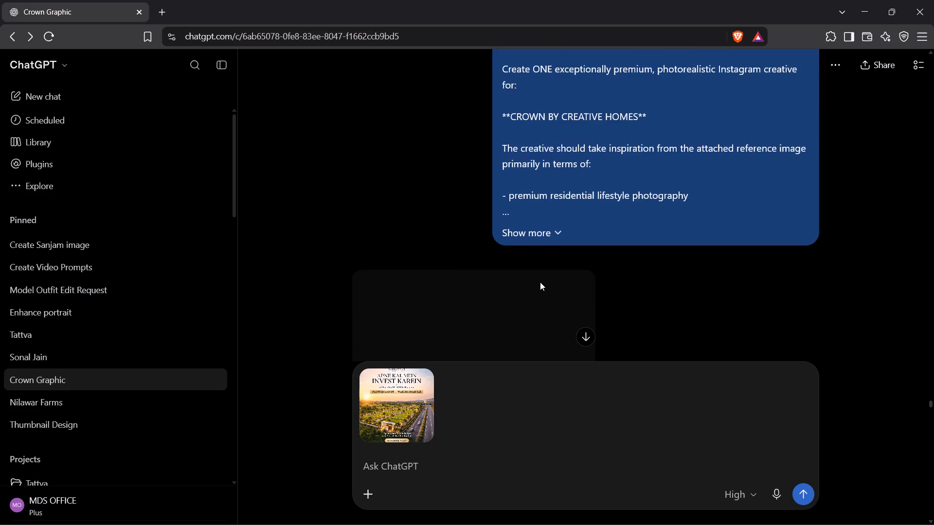
{"action": "scroll", "coordinate": [540, 282], "scroll_direction": "up", "scroll_amount": 9}
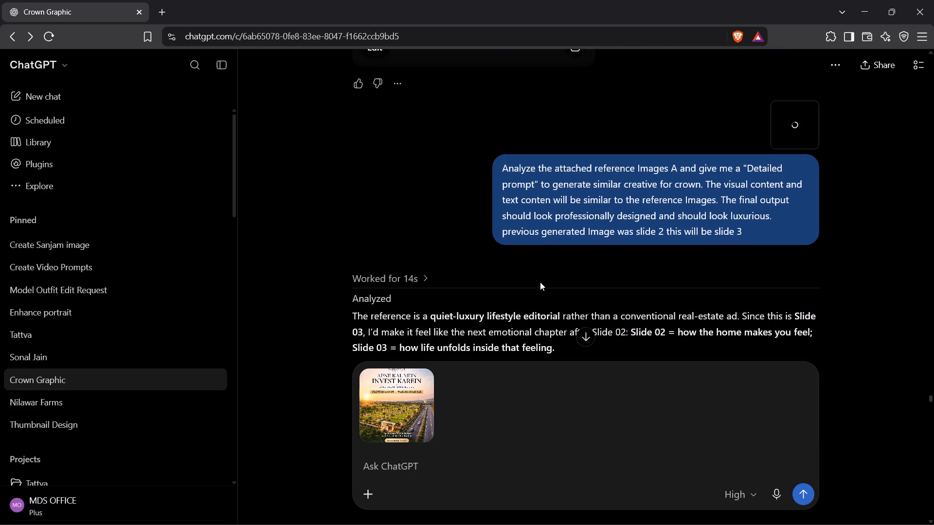
{"action": "scroll", "coordinate": [540, 282], "scroll_direction": "up", "scroll_amount": 3}
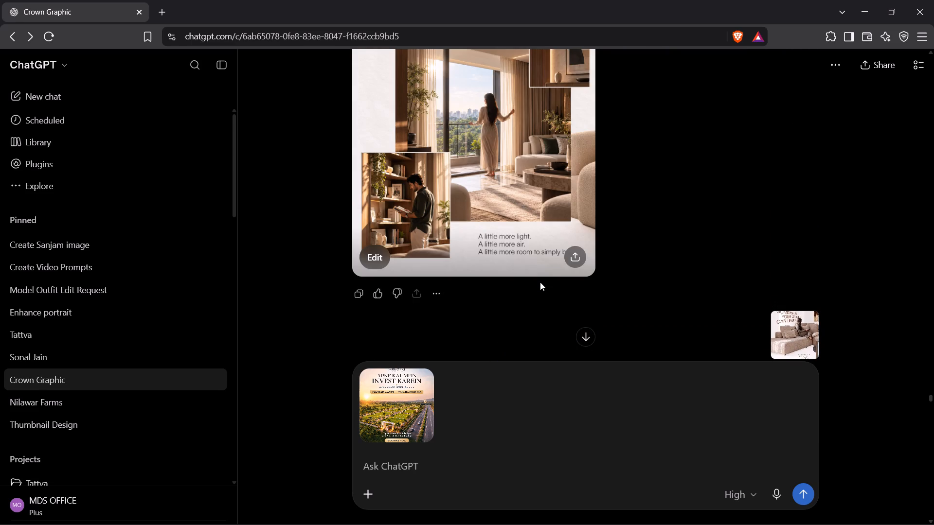
{"action": "scroll", "coordinate": [540, 282], "scroll_direction": "up", "scroll_amount": 3}
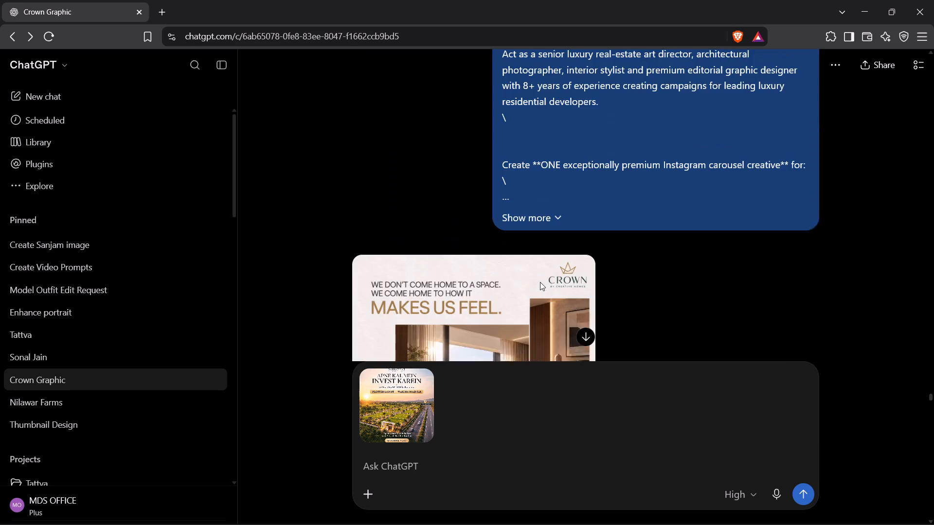
{"action": "scroll", "coordinate": [540, 282], "scroll_direction": "up", "scroll_amount": 18}
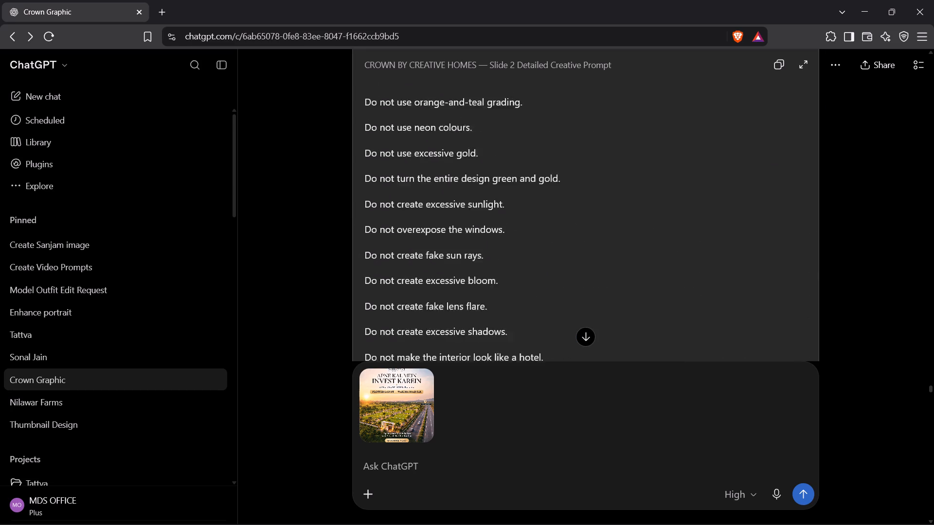
{"action": "scroll", "coordinate": [540, 282], "scroll_direction": "up", "scroll_amount": 18}
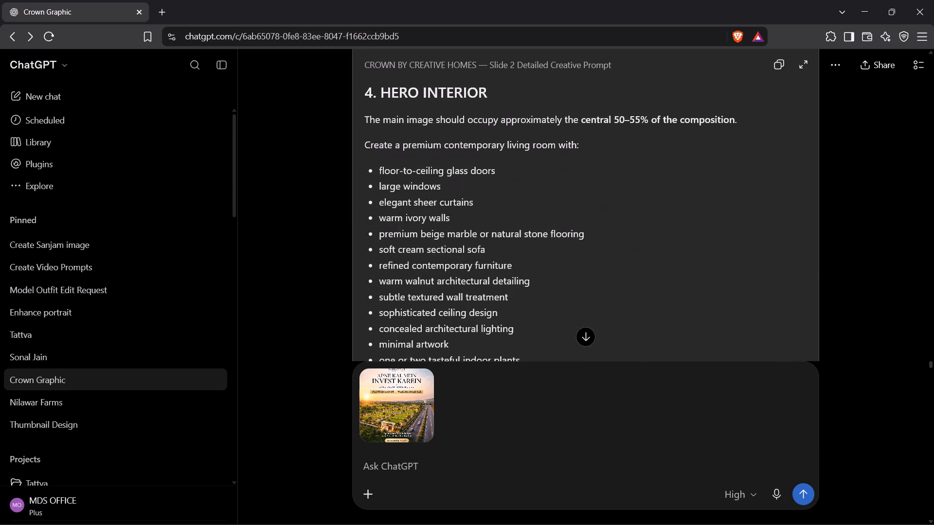
{"action": "scroll", "coordinate": [540, 282], "scroll_direction": "up", "scroll_amount": 9}
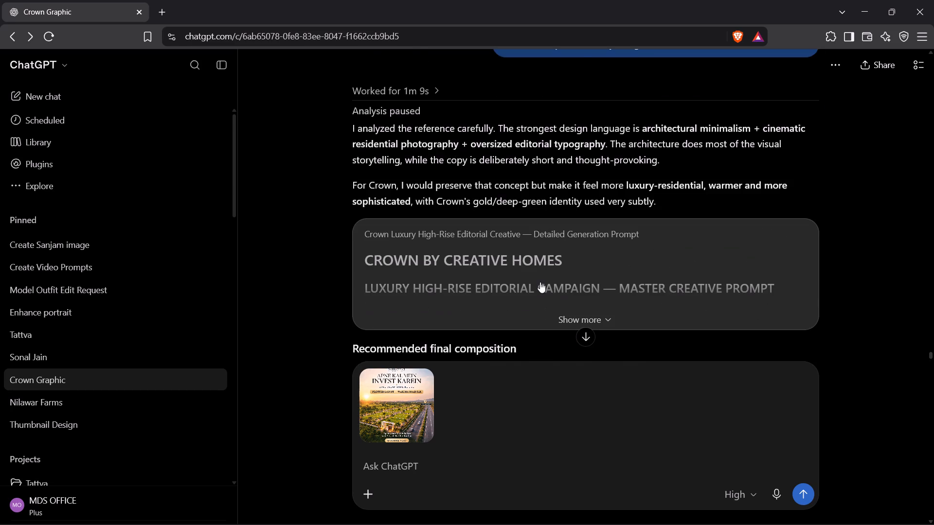
{"action": "scroll", "coordinate": [540, 282], "scroll_direction": "up", "scroll_amount": 9}
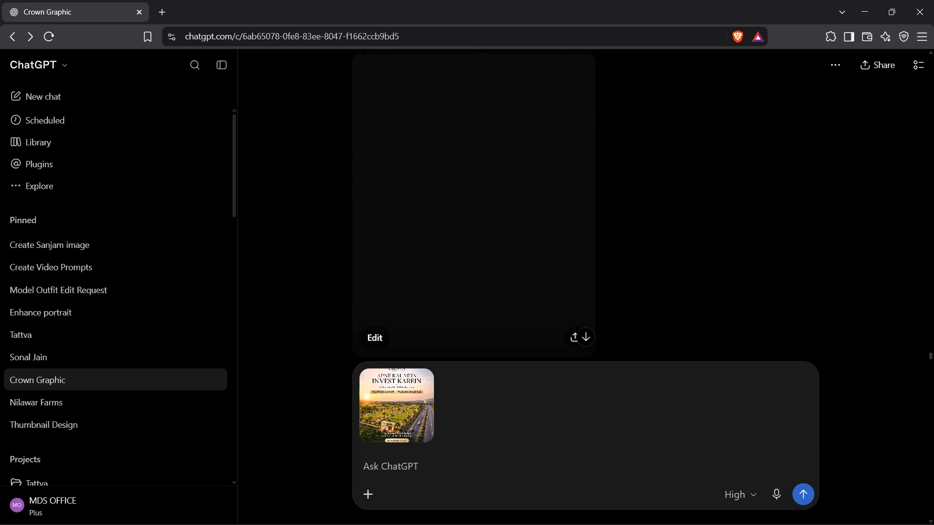
{"action": "scroll", "coordinate": [540, 282], "scroll_direction": "up", "scroll_amount": 9}
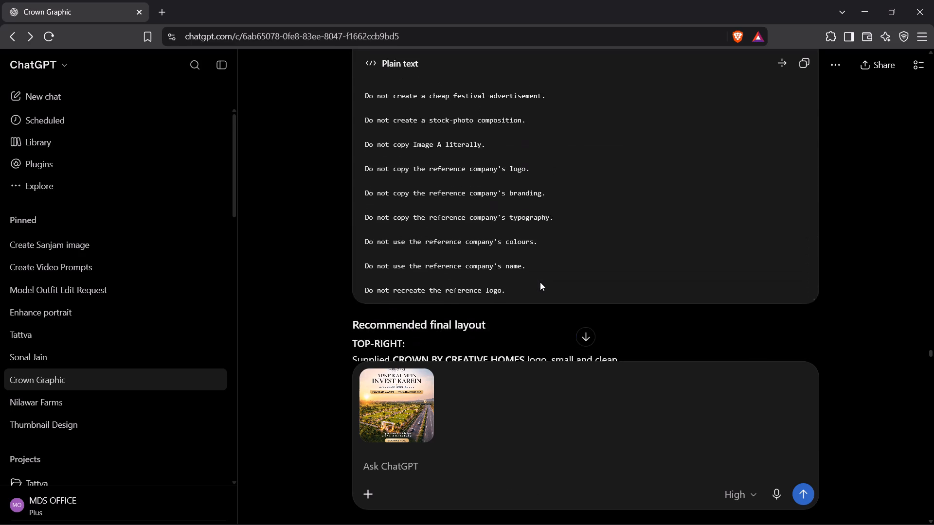
{"action": "scroll", "coordinate": [540, 282], "scroll_direction": "up", "scroll_amount": 5}
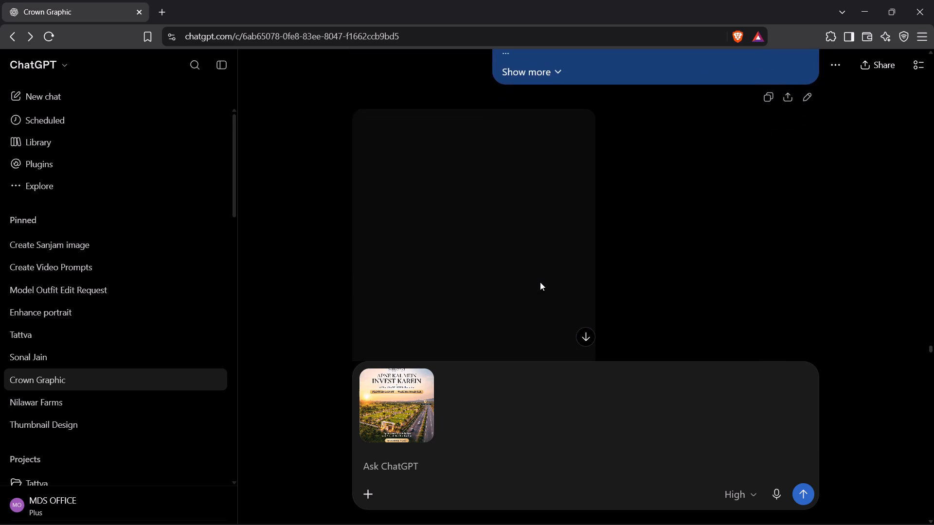
{"action": "scroll", "coordinate": [540, 282], "scroll_direction": "up", "scroll_amount": 3}
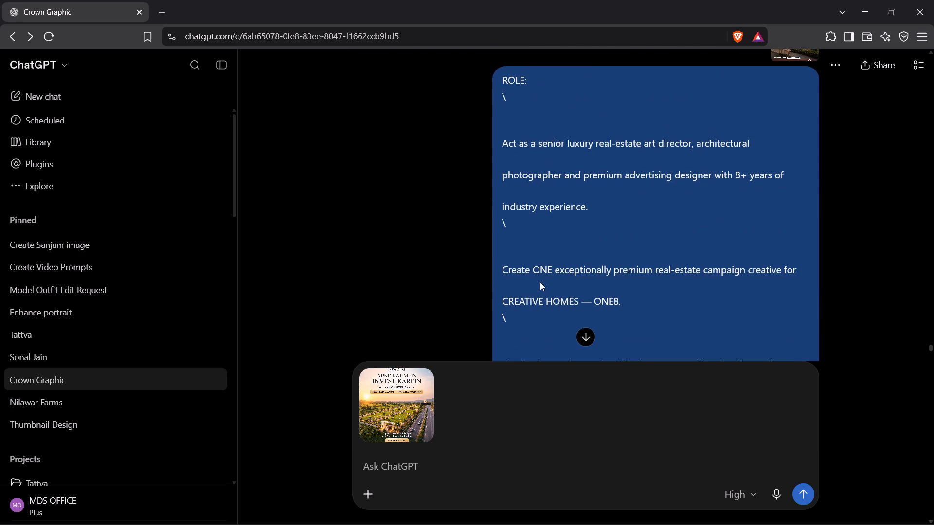
{"action": "scroll", "coordinate": [540, 282], "scroll_direction": "up", "scroll_amount": 12}
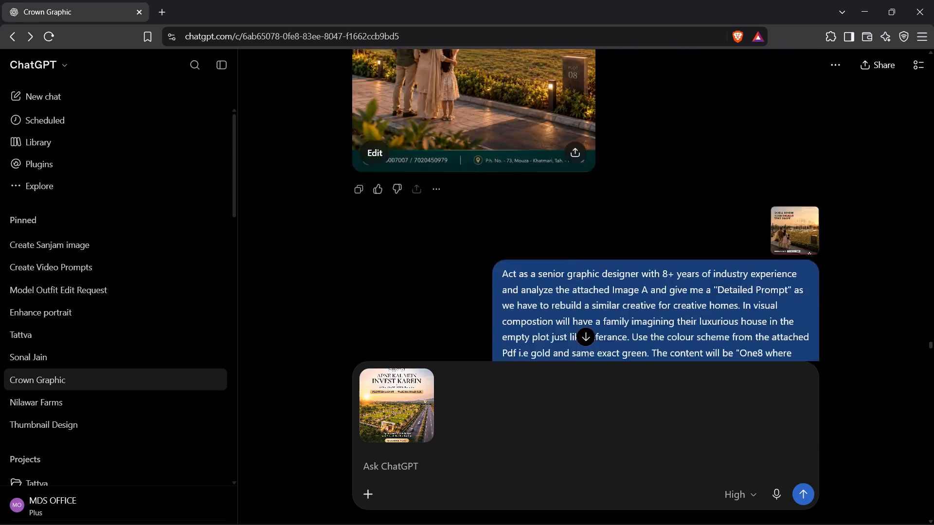
{"action": "scroll", "coordinate": [540, 282], "scroll_direction": "up", "scroll_amount": 1}
{"action": "scroll", "coordinate": [540, 282], "scroll_direction": "down", "scroll_amount": 3}
{"action": "scroll", "coordinate": [540, 282], "scroll_direction": "up", "scroll_amount": 1}
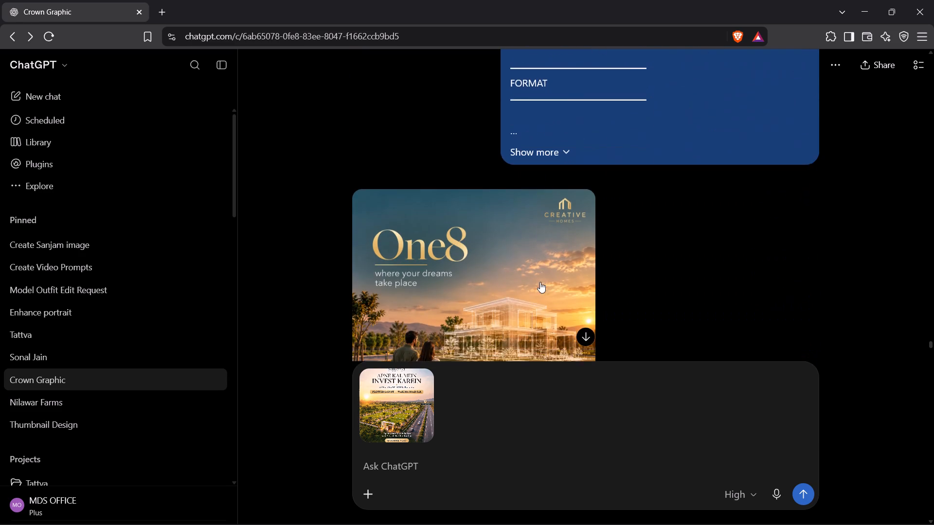
{"action": "scroll", "coordinate": [540, 282], "scroll_direction": "up", "scroll_amount": 13}
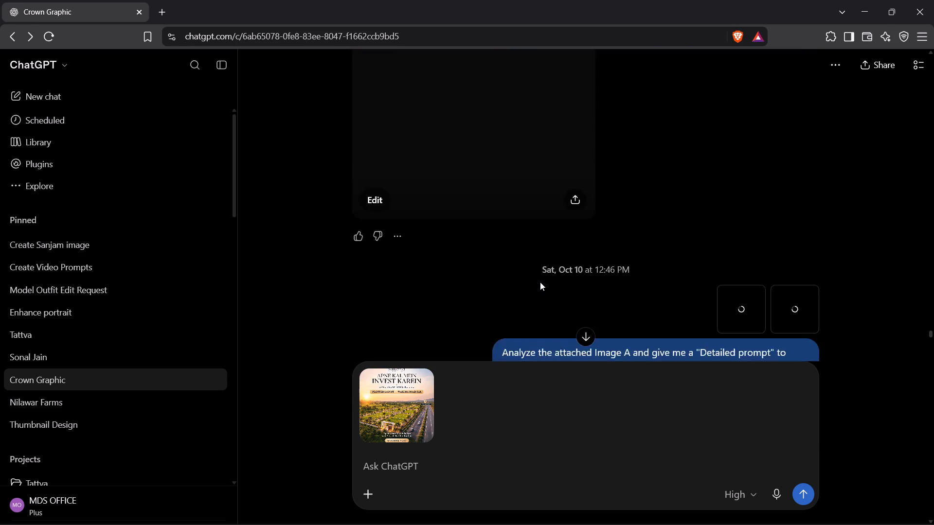
{"action": "scroll", "coordinate": [540, 282], "scroll_direction": "up", "scroll_amount": 6}
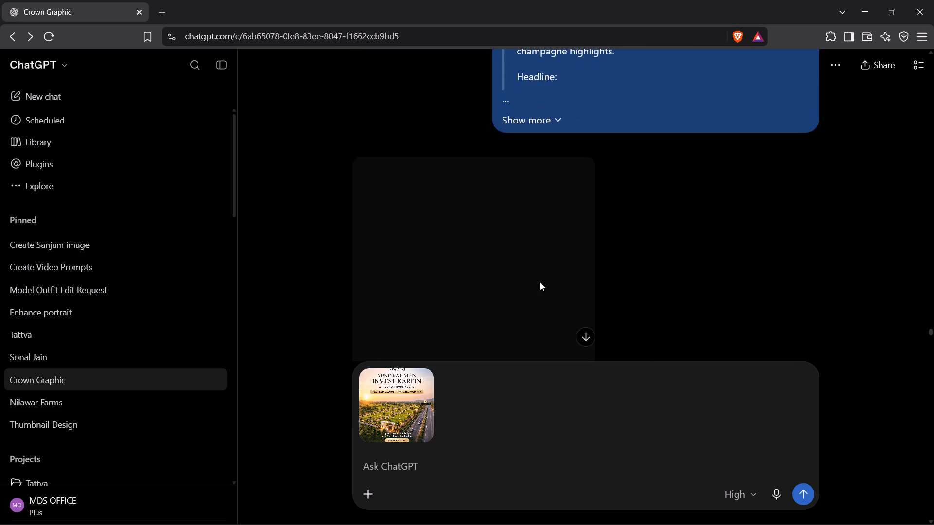
{"action": "scroll", "coordinate": [540, 282], "scroll_direction": "up", "scroll_amount": 6}
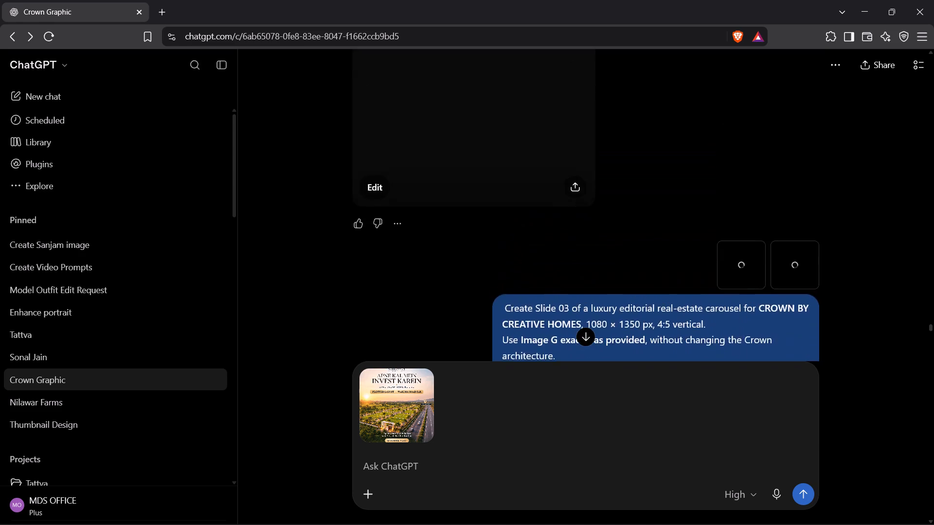
{"action": "scroll", "coordinate": [540, 282], "scroll_direction": "up", "scroll_amount": 6}
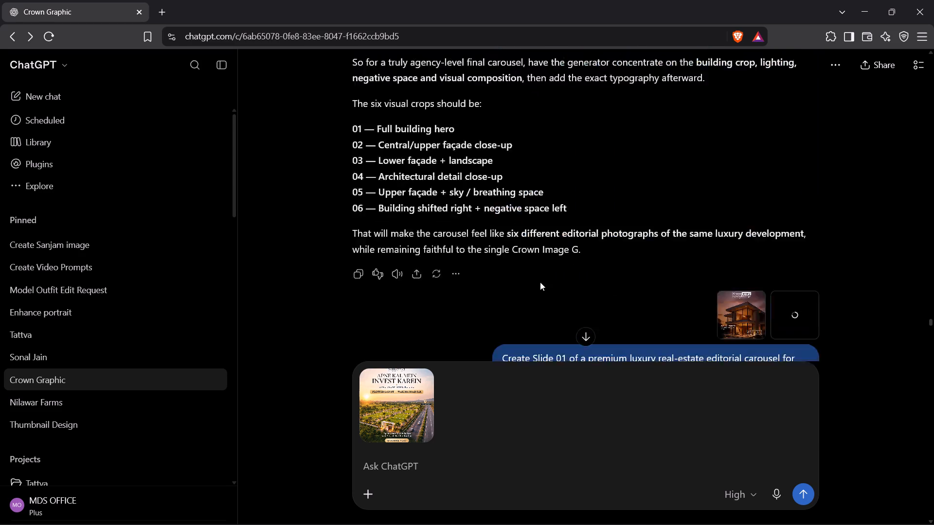
{"action": "scroll", "coordinate": [540, 282], "scroll_direction": "up", "scroll_amount": 9}
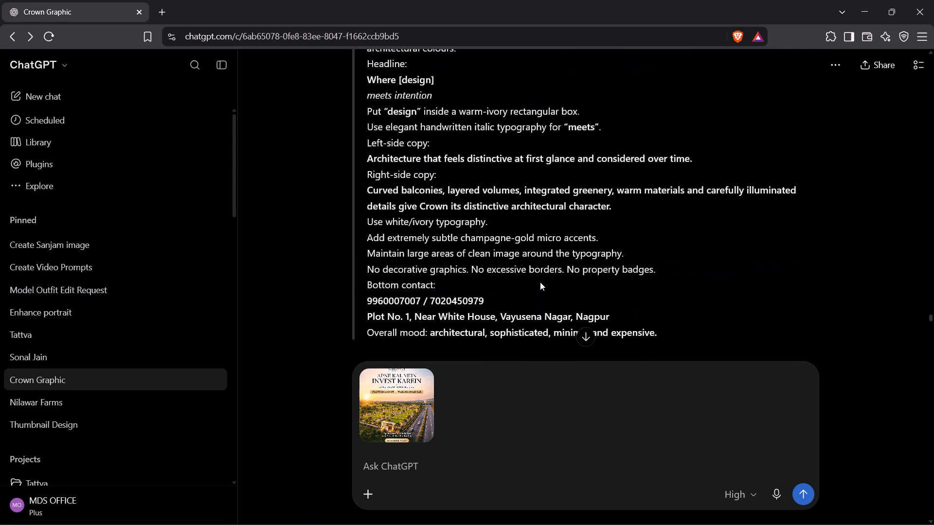
{"action": "scroll", "coordinate": [540, 282], "scroll_direction": "up", "scroll_amount": 9}
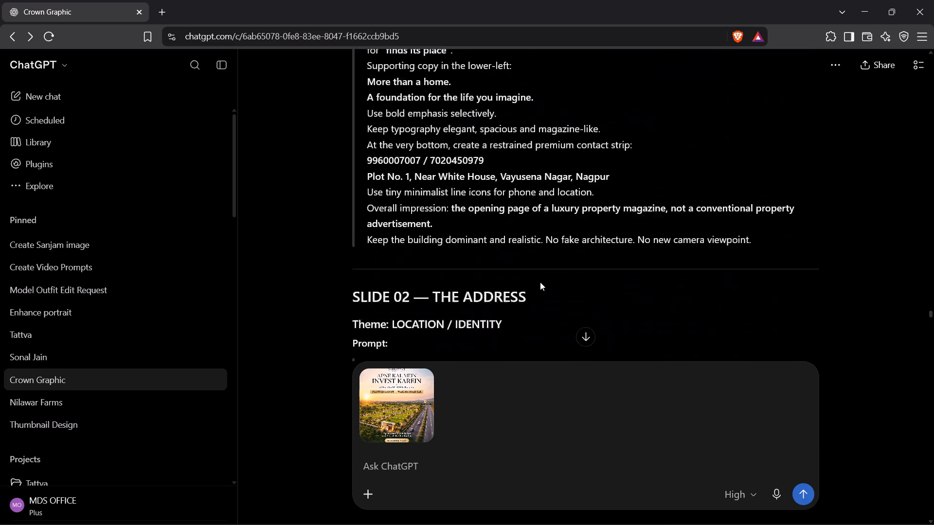
{"action": "scroll", "coordinate": [540, 282], "scroll_direction": "up", "scroll_amount": 6}
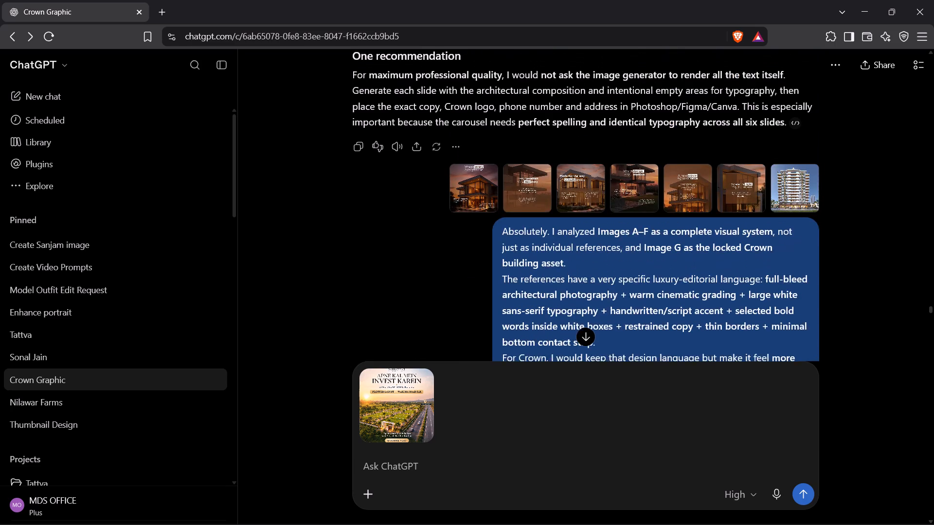
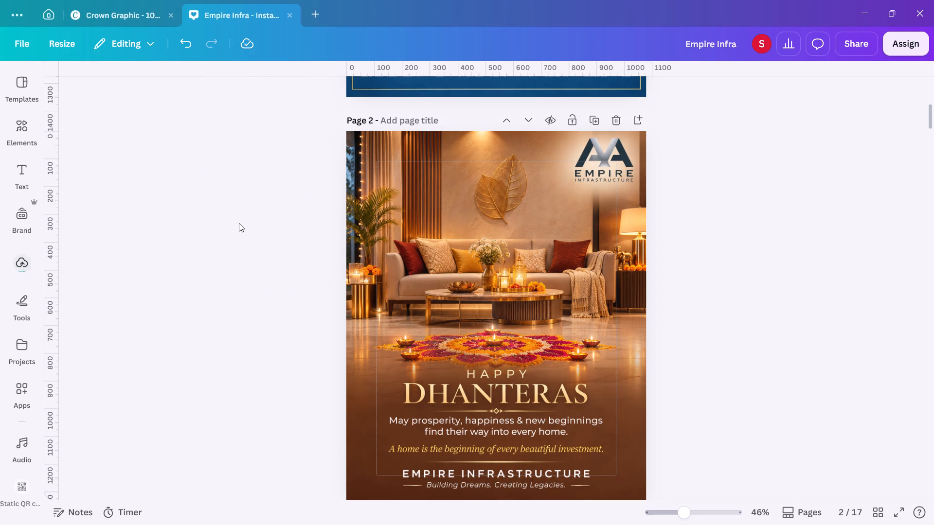
Find the Creative Homes 24 Aug design among the recent designs on the Canva home page and open it.
{"action": "left_click", "coordinate": [91, 20]}
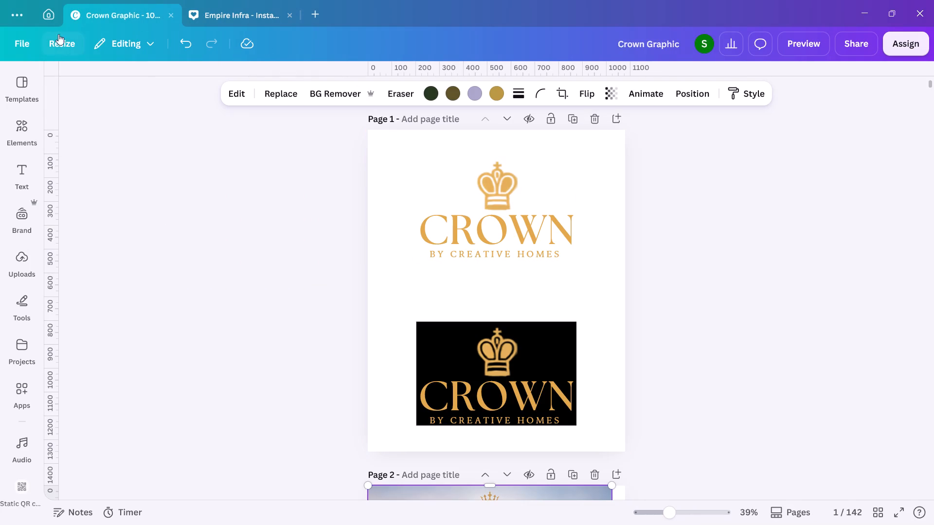
{"action": "left_click", "coordinate": [51, 20]}
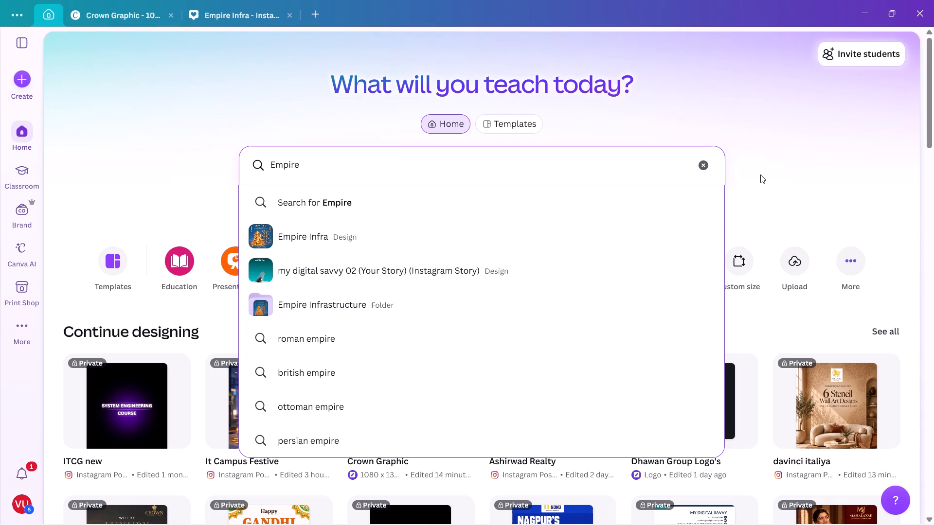
{"action": "left_click", "coordinate": [760, 175]}
{"action": "scroll", "coordinate": [760, 175], "scroll_direction": "down", "scroll_amount": 6}
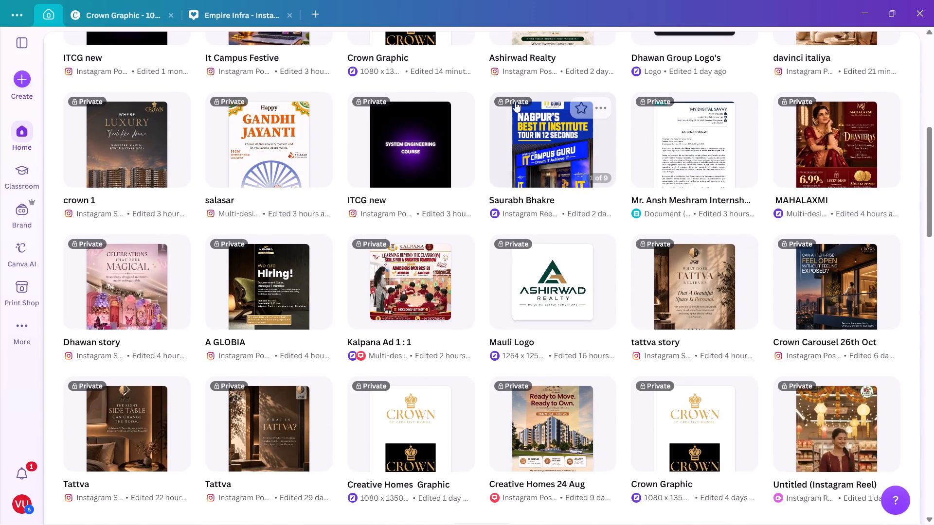
{"action": "scroll", "coordinate": [515, 102], "scroll_direction": "up", "scroll_amount": 5}
{"action": "scroll", "coordinate": [515, 102], "scroll_direction": "down", "scroll_amount": 7}
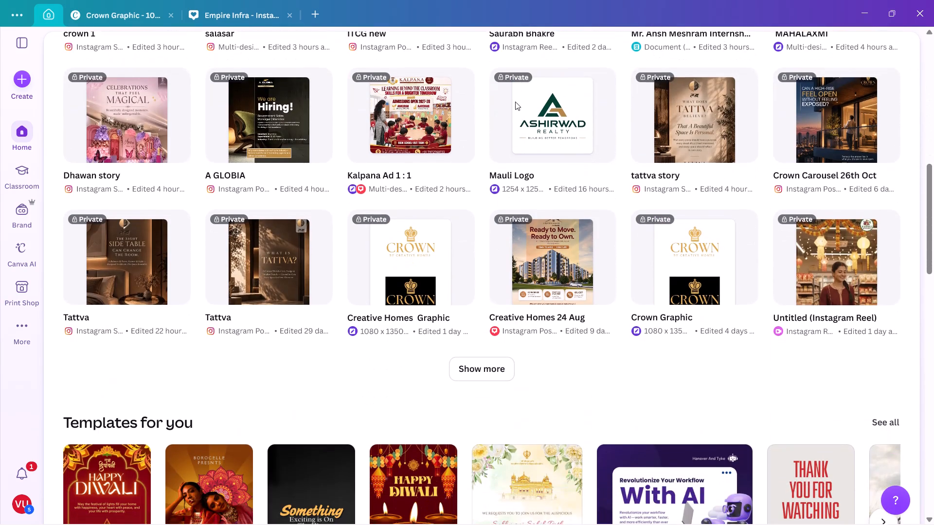
{"action": "left_click", "coordinate": [542, 256]}
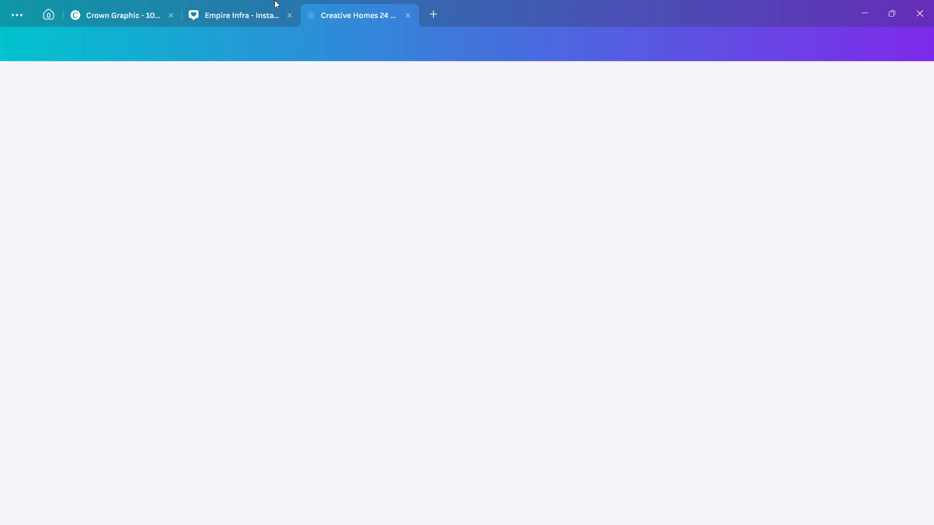
Add a blank page after page 1, place the uploaded "Apne Kal Mein Invest Karein" poster on it, and enlarge it to fill the page.
{"action": "scroll", "coordinate": [473, 162], "scroll_direction": "up", "scroll_amount": 5}
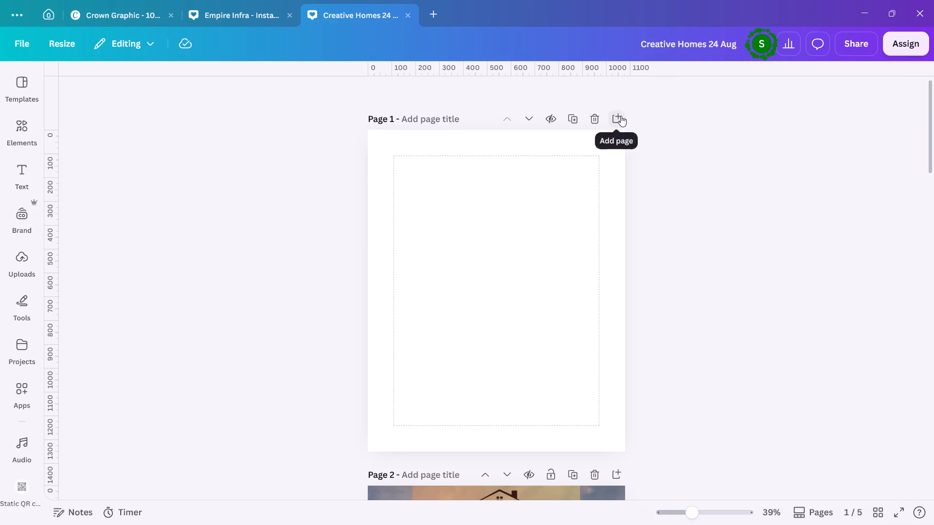
{"action": "left_click", "coordinate": [621, 116]}
{"action": "left_click", "coordinate": [15, 274]}
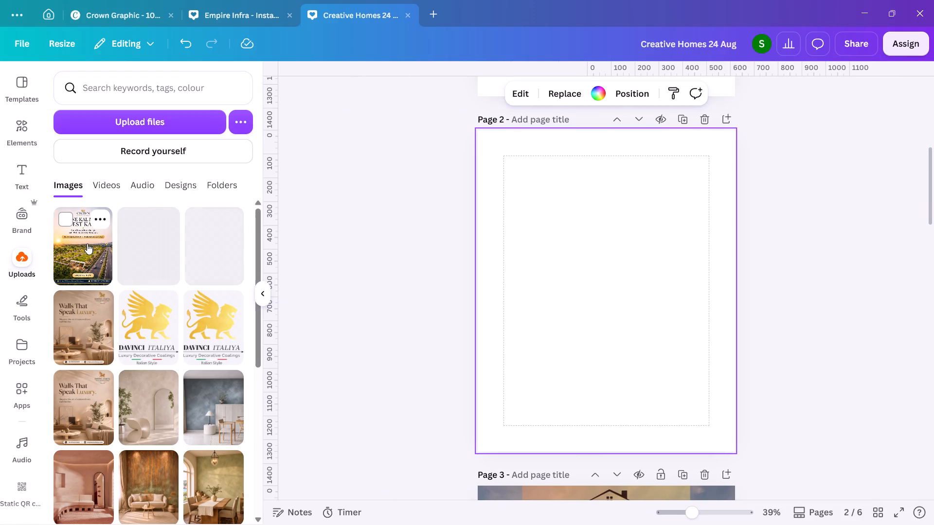
{"action": "left_click", "coordinate": [87, 244]}
{"action": "left_click_drag", "start_coordinate": [635, 250], "coordinate": [589, 198]}
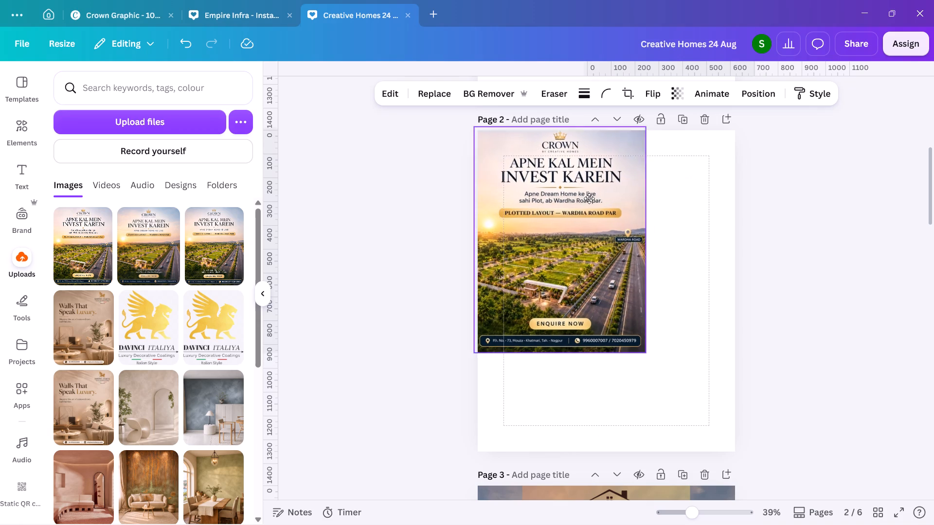
{"action": "left_click_drag", "start_coordinate": [589, 198], "coordinate": [591, 200]}
{"action": "left_click_drag", "start_coordinate": [648, 356], "coordinate": [773, 412]}
{"action": "left_click_drag", "start_coordinate": [722, 286], "coordinate": [724, 286]}
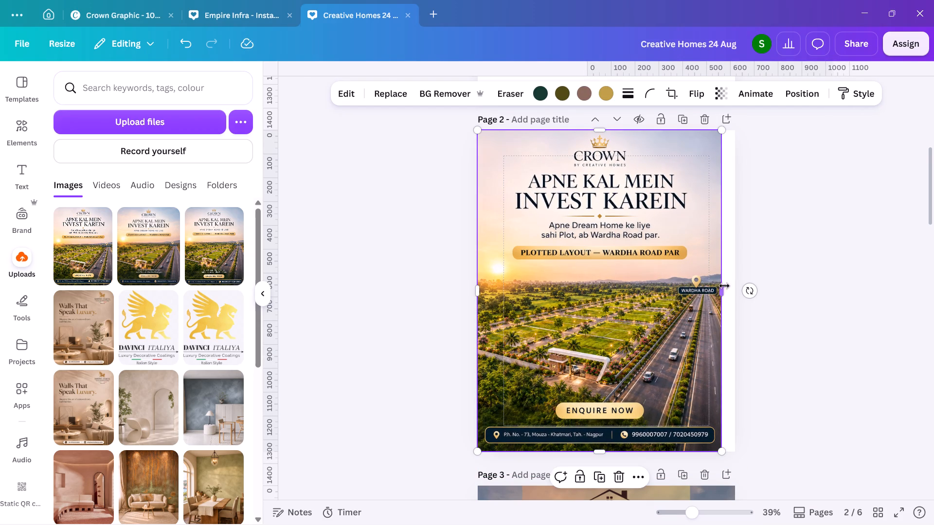
{"action": "left_click_drag", "start_coordinate": [724, 286], "coordinate": [735, 285]}
Shift the poster slightly upward inside its crop frame on page 2 and apply the crop.
{"action": "double_click", "coordinate": [657, 314]}
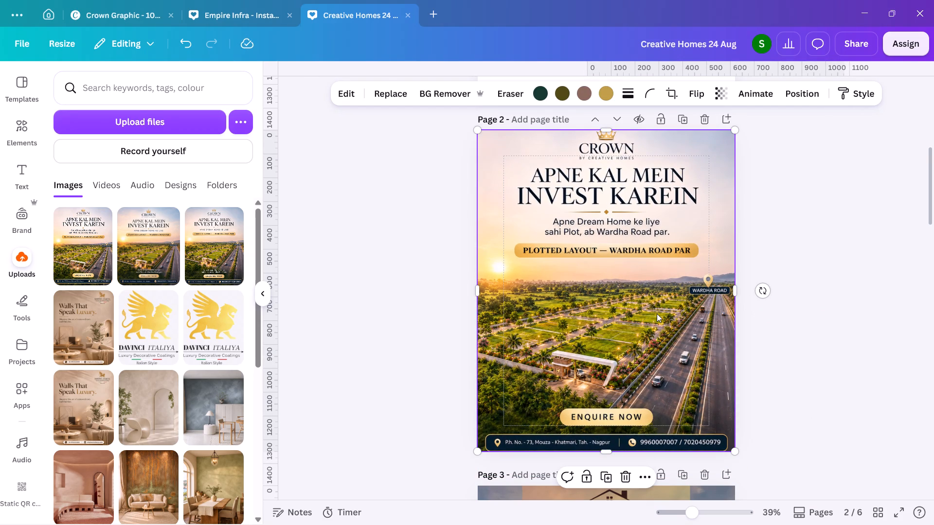
{"action": "left_click_drag", "start_coordinate": [657, 314], "coordinate": [656, 296]}
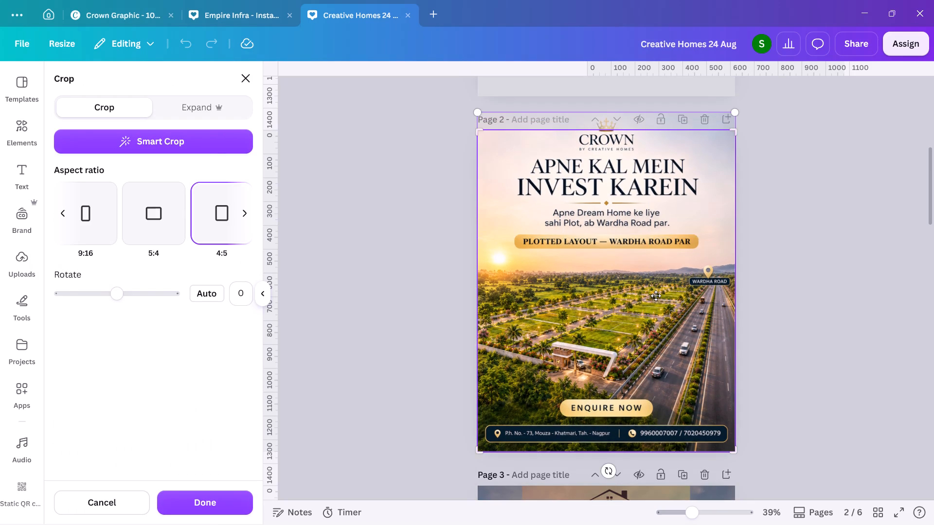
{"action": "left_click_drag", "start_coordinate": [656, 296], "coordinate": [654, 306]}
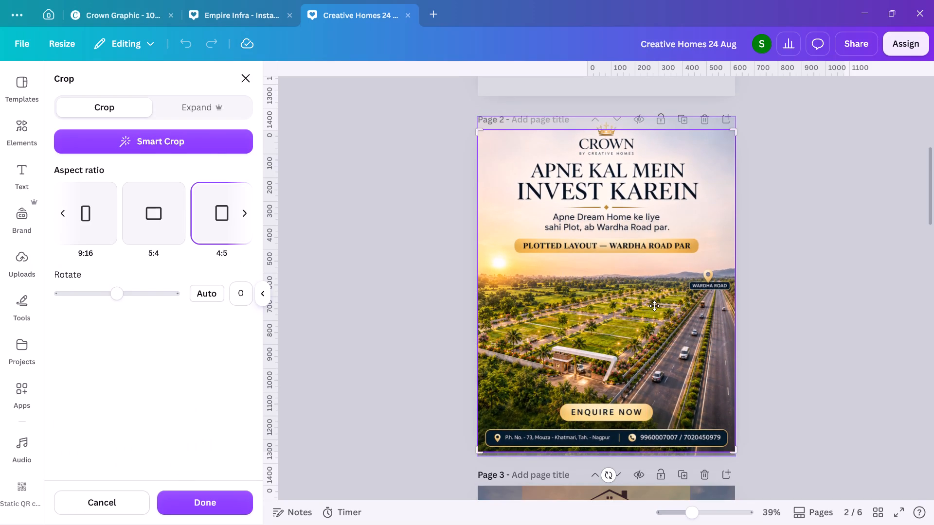
{"action": "double_click", "coordinate": [817, 303]}
With Magic Eraser in Area mode at brush size 17, erase the "CROWN BY CREATIVE HOMES" lettering from the poster's top.
{"action": "left_click", "coordinate": [624, 189]}
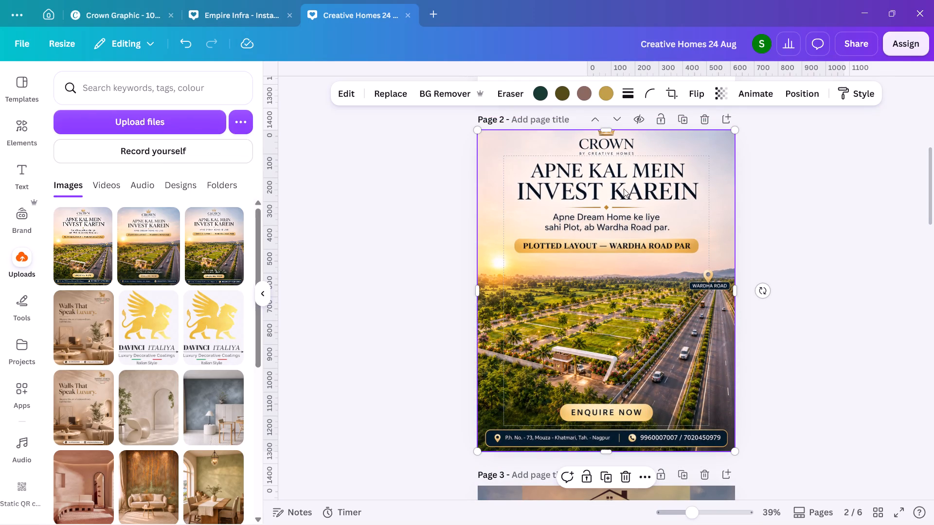
{"action": "left_click", "coordinate": [508, 92]}
{"action": "left_click", "coordinate": [506, 126]}
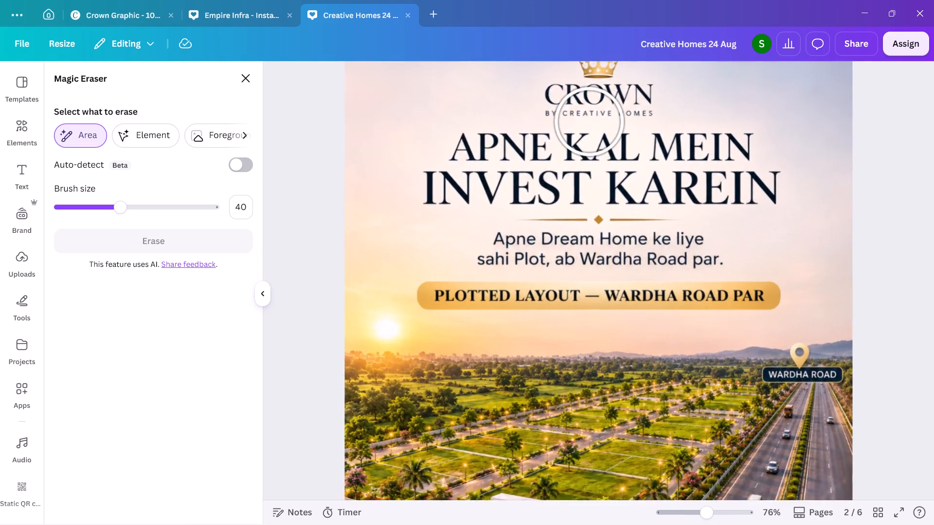
{"action": "scroll", "coordinate": [590, 122], "scroll_direction": "up", "scroll_amount": 3}
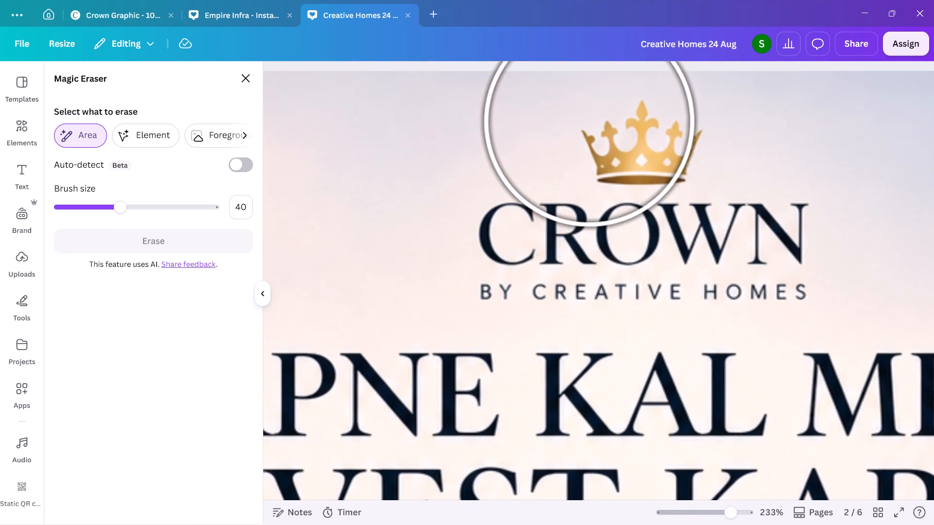
{"action": "left_click", "coordinate": [84, 210]}
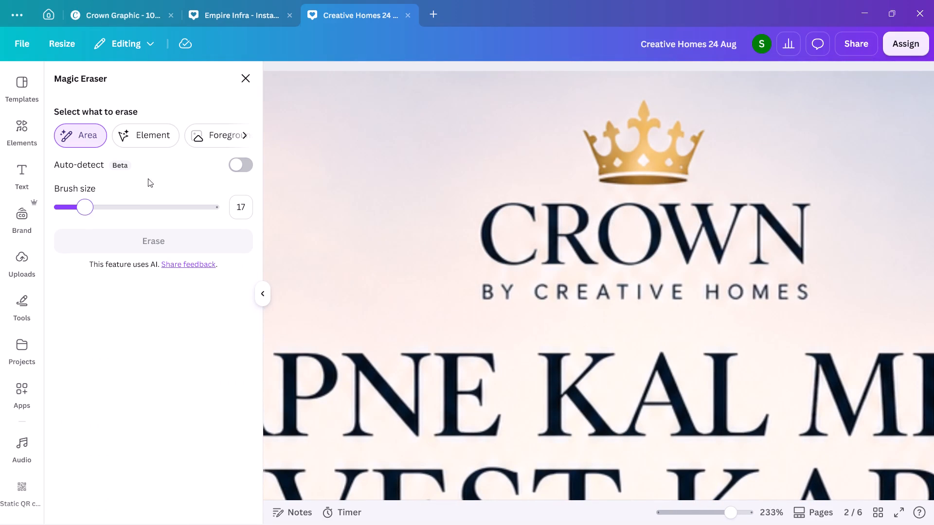
{"action": "left_click_drag", "start_coordinate": [516, 233], "coordinate": [586, 230]}
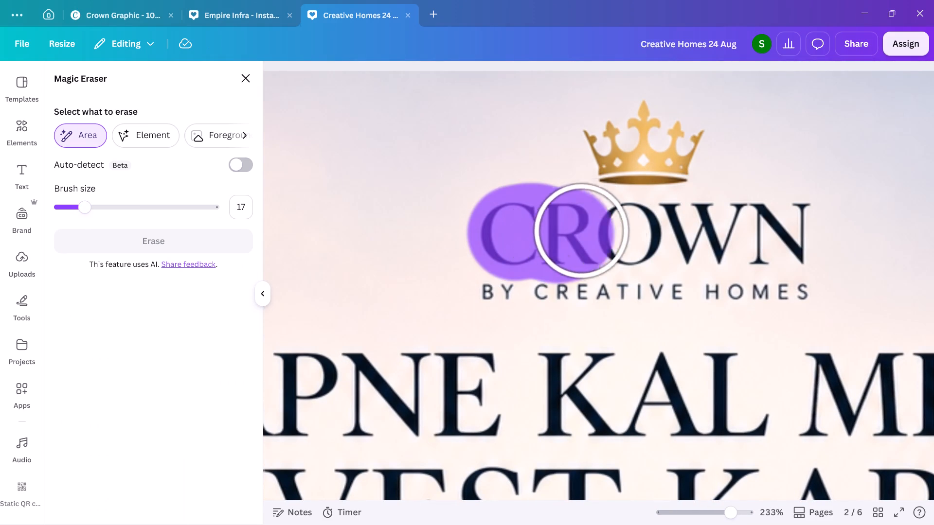
{"action": "left_click_drag", "start_coordinate": [586, 230], "coordinate": [793, 229]}
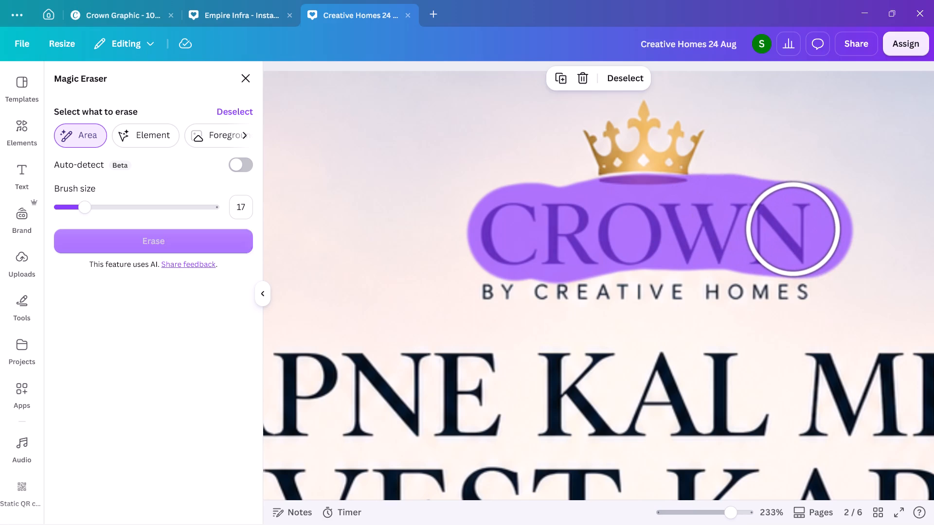
{"action": "left_click_drag", "start_coordinate": [501, 261], "coordinate": [610, 255]}
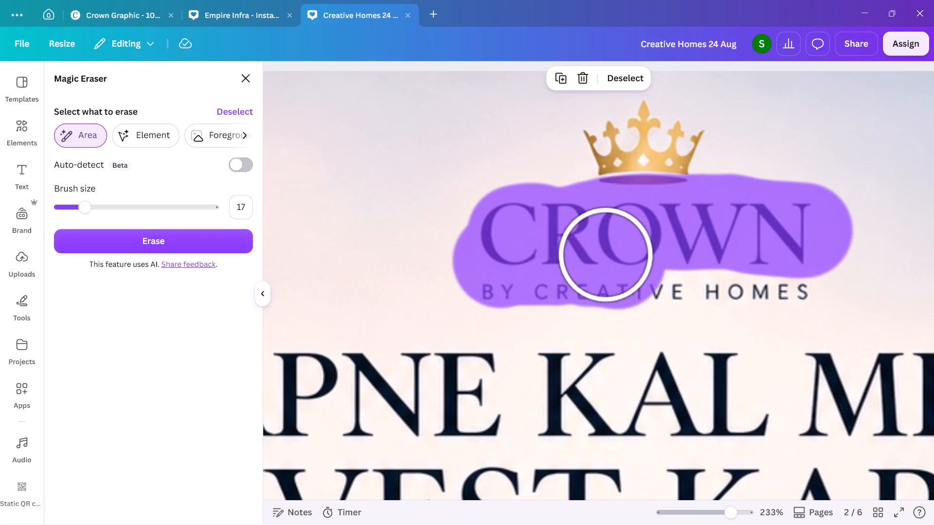
{"action": "left_click_drag", "start_coordinate": [610, 255], "coordinate": [782, 259]}
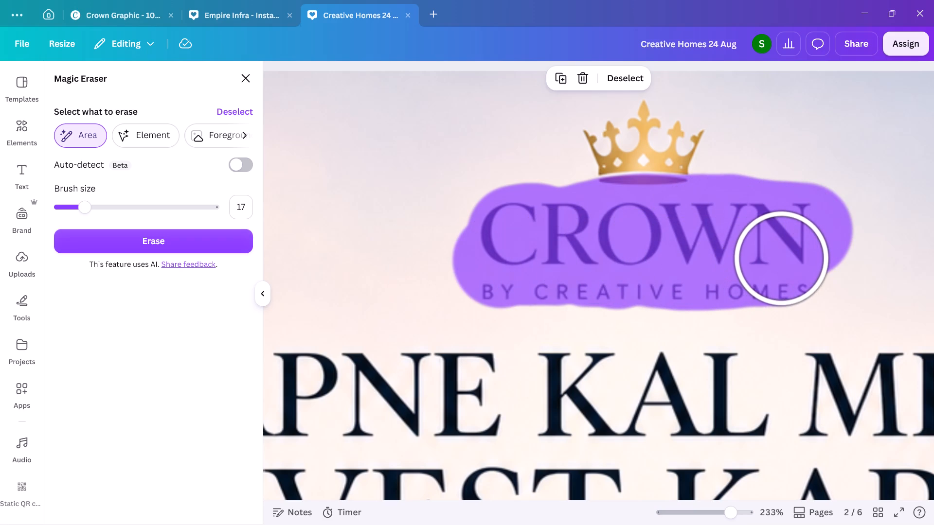
{"action": "left_click", "coordinate": [782, 259]}
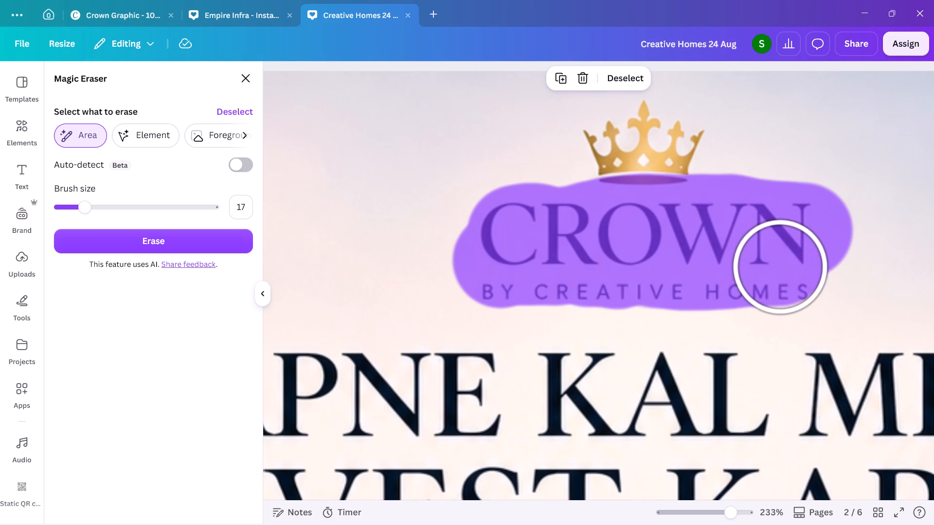
{"action": "left_click", "coordinate": [781, 267]}
{"action": "left_click", "coordinate": [119, 238]}
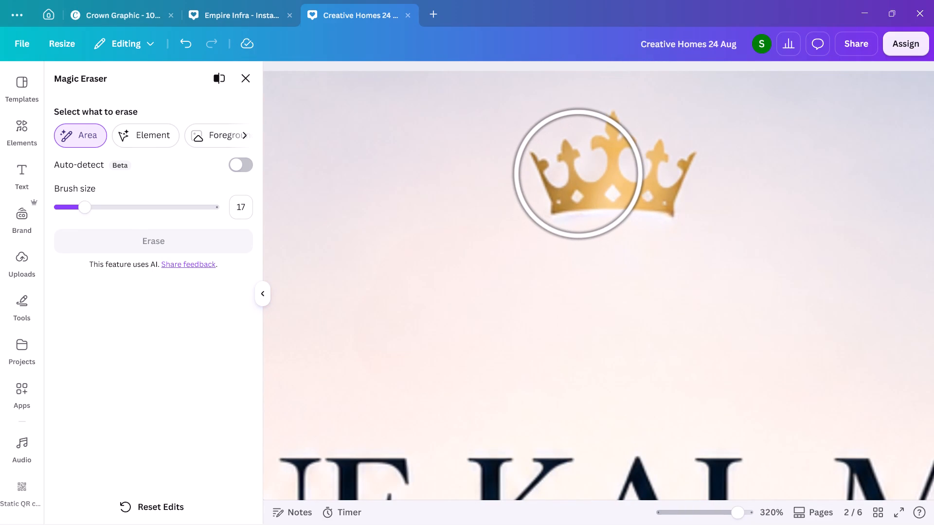
Erase the gold crown symbol above the poster's headline with Magic Eraser and leave the eraser.
{"action": "left_click", "coordinate": [583, 171]}
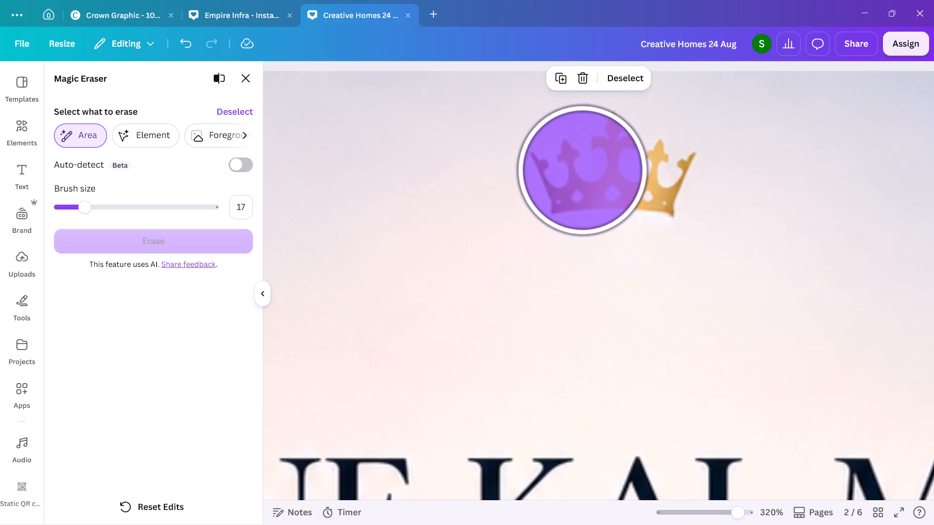
{"action": "left_click", "coordinate": [640, 169]}
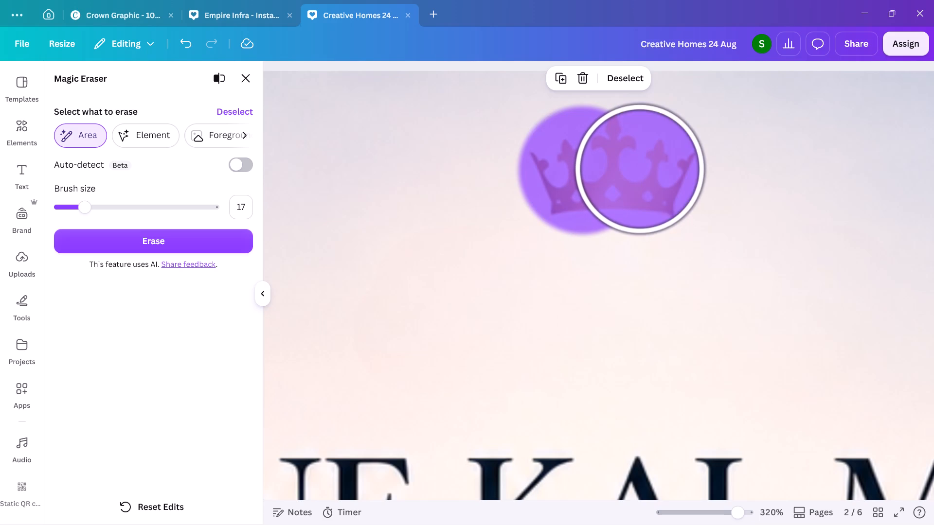
{"action": "left_click", "coordinate": [179, 248]}
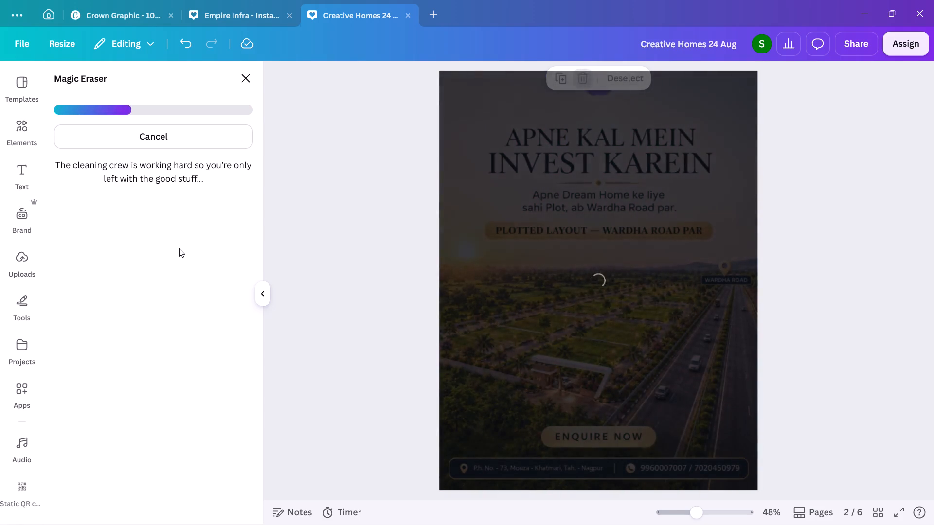
{"action": "left_click", "coordinate": [252, 76]}
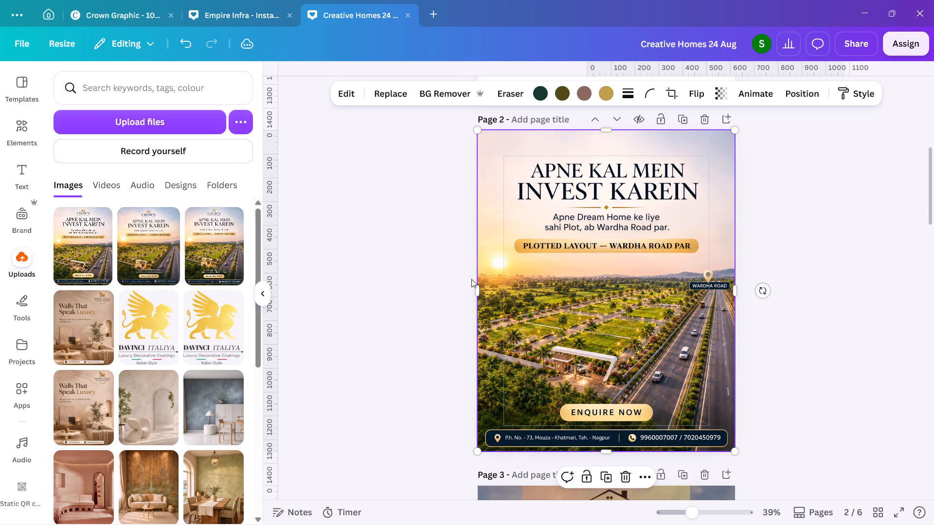
Look through the pages of the Creative Homes 24 Aug design, from the new poster to page 6 and back.
{"action": "scroll", "coordinate": [471, 279], "scroll_direction": "down", "scroll_amount": 12}
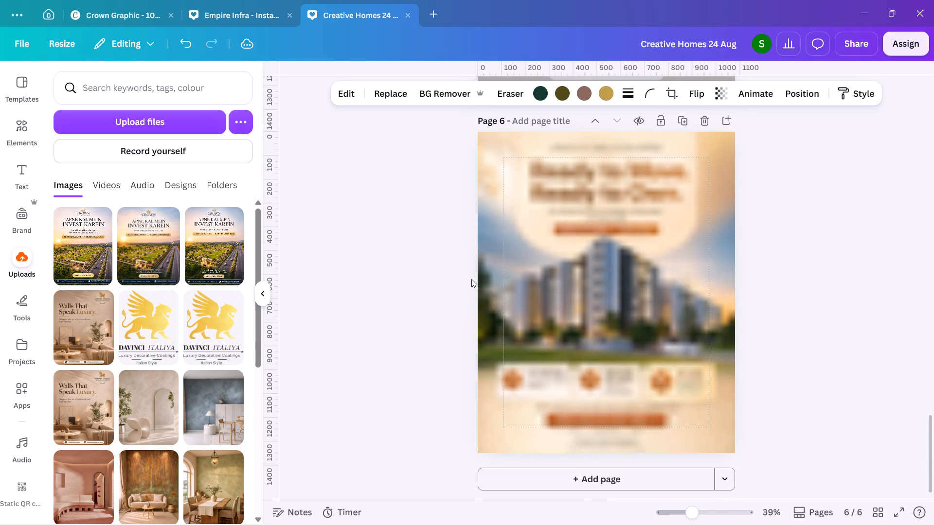
{"action": "scroll", "coordinate": [471, 279], "scroll_direction": "down", "scroll_amount": 2}
{"action": "scroll", "coordinate": [471, 279], "scroll_direction": "up", "scroll_amount": 14}
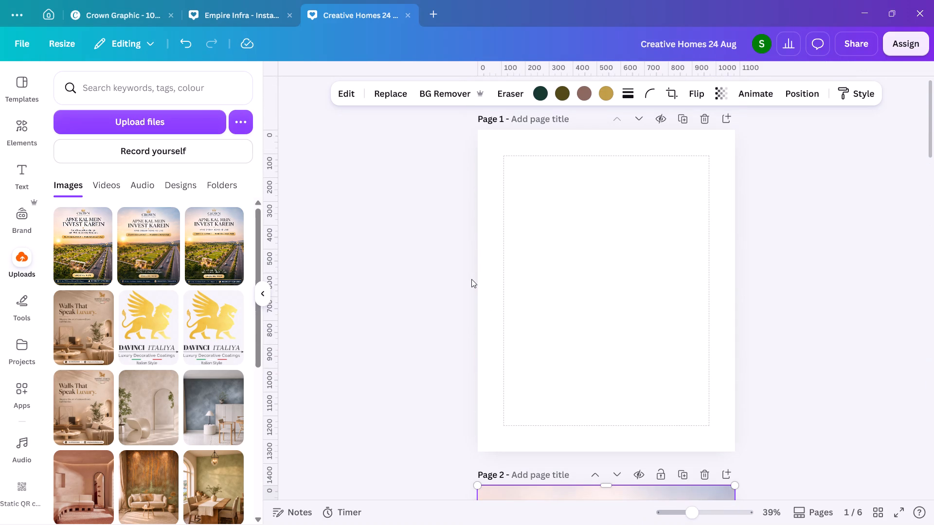
{"action": "scroll", "coordinate": [552, 369], "scroll_direction": "down", "scroll_amount": 3}
{"action": "scroll", "coordinate": [483, 192], "scroll_direction": "up", "scroll_amount": 4}
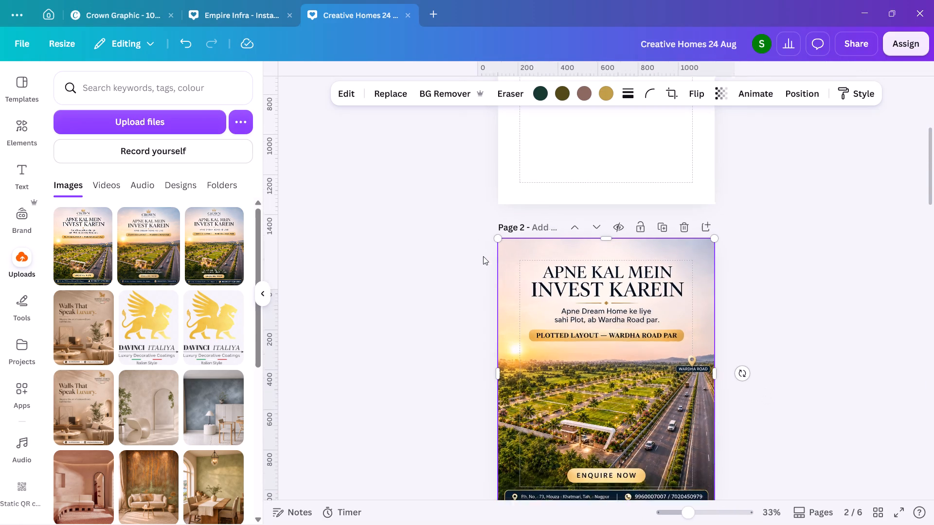
{"action": "scroll", "coordinate": [483, 256], "scroll_direction": "up", "scroll_amount": 1}
Go to the Canva home page and clear the "Empire" search text from its search field.
{"action": "left_click", "coordinate": [245, 14]}
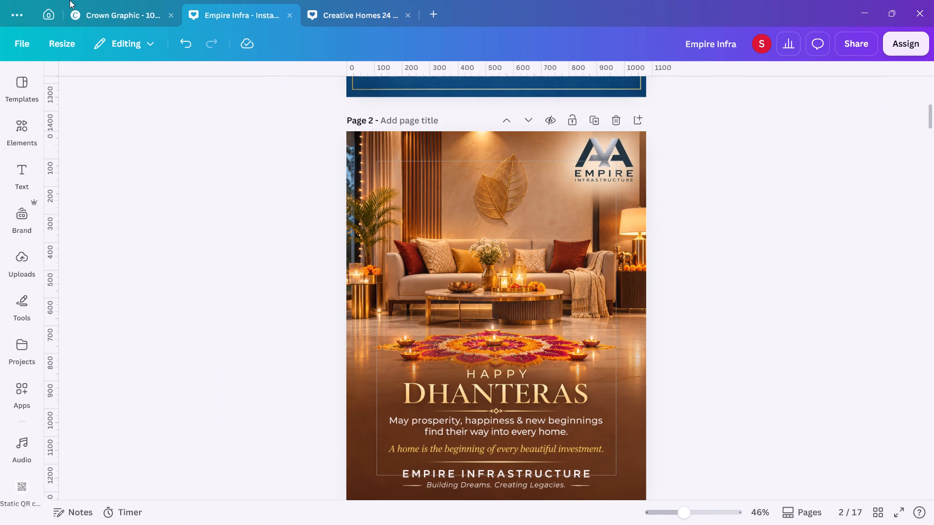
{"action": "left_click", "coordinate": [61, 14]}
{"action": "scroll", "coordinate": [433, 243], "scroll_direction": "up", "scroll_amount": 1}
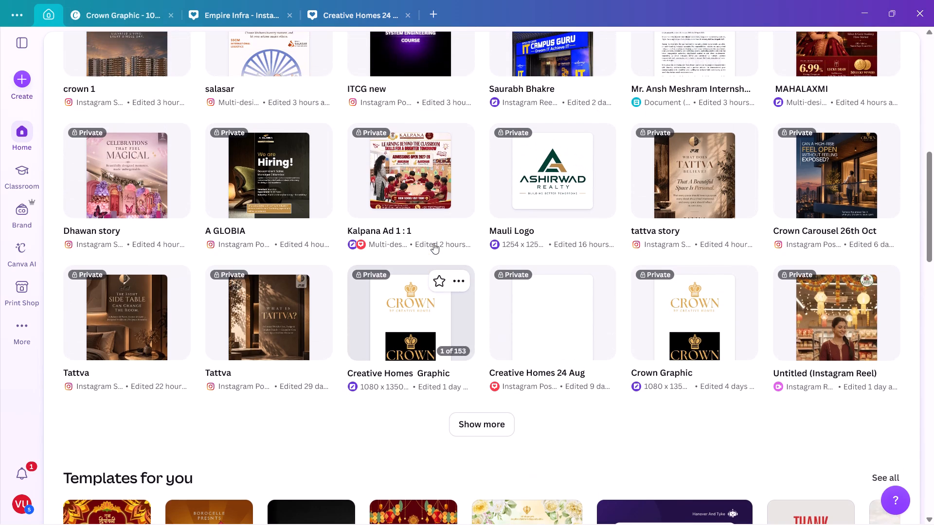
{"action": "scroll", "coordinate": [651, 402], "scroll_direction": "up", "scroll_amount": 3}
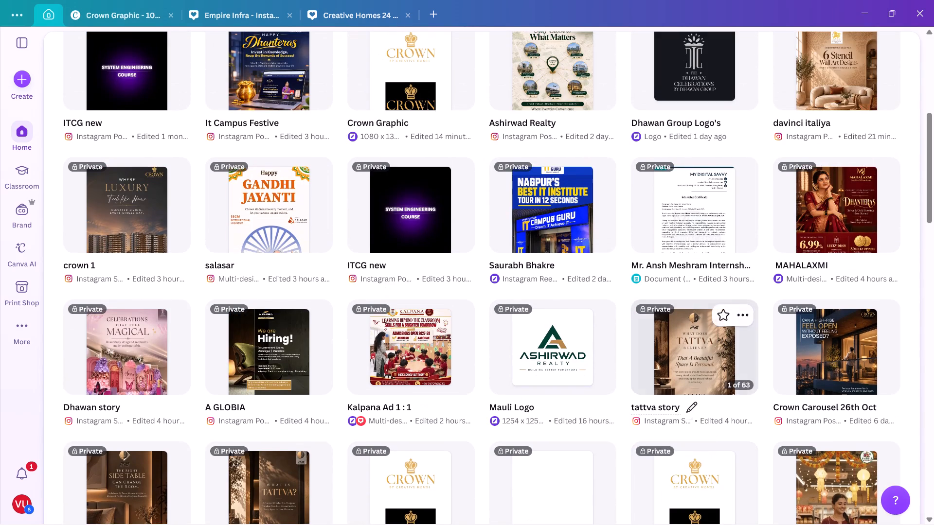
{"action": "scroll", "coordinate": [651, 402], "scroll_direction": "up", "scroll_amount": 3}
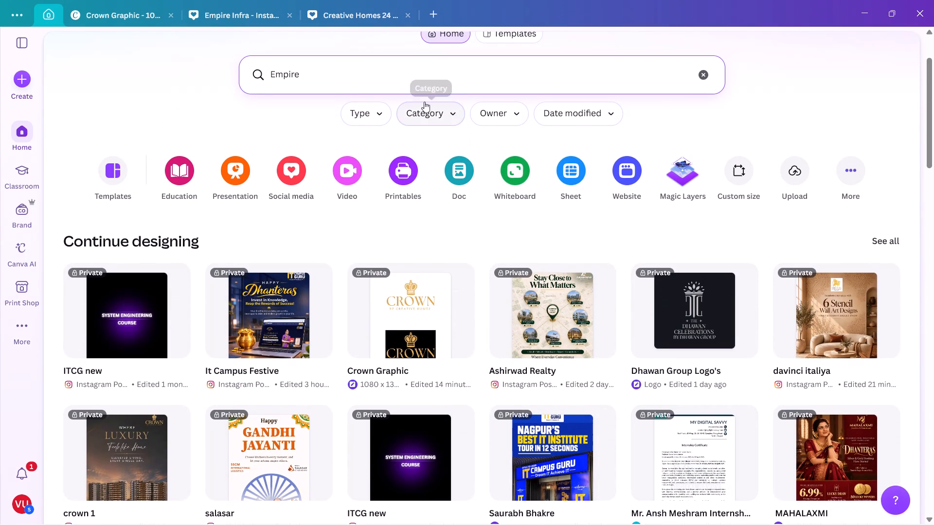
{"action": "left_click", "coordinate": [700, 69]}
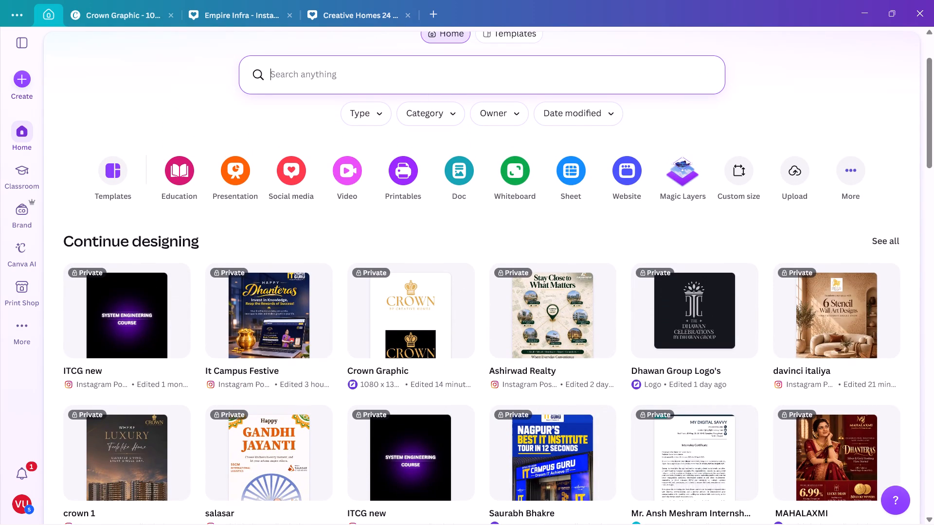
{"action": "left_click", "coordinate": [16, 145]}
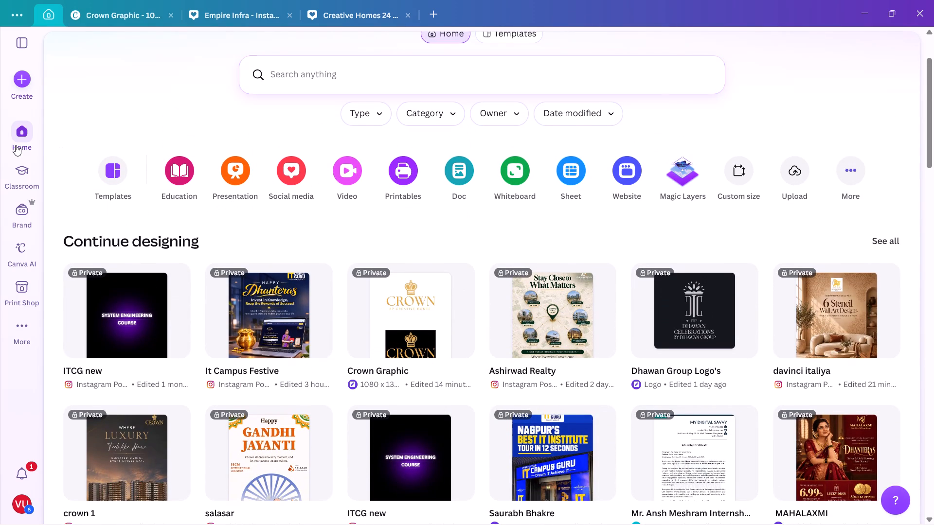
Look through the recent designs under Continue designing, loading more of them repeatedly, and return to the top of the home page.
{"action": "scroll", "coordinate": [279, 292], "scroll_direction": "down", "scroll_amount": 5}
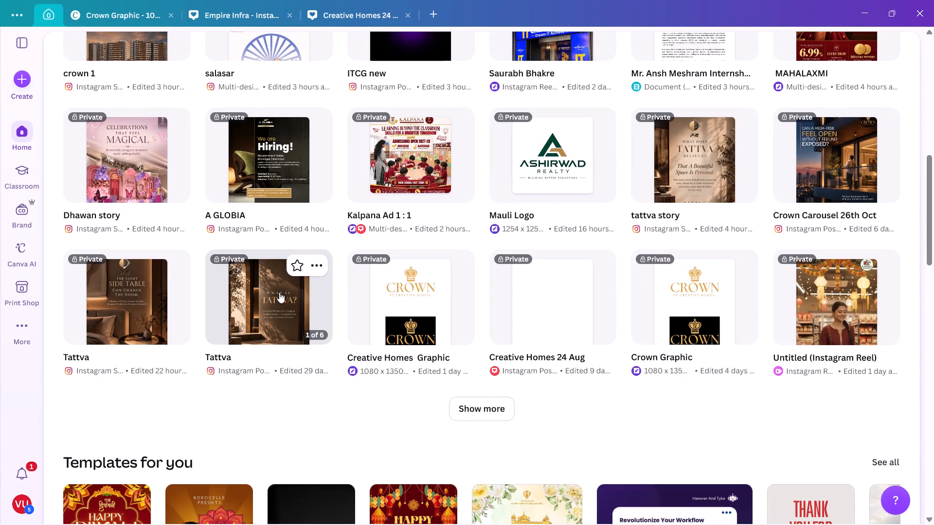
{"action": "scroll", "coordinate": [279, 292], "scroll_direction": "down", "scroll_amount": 1}
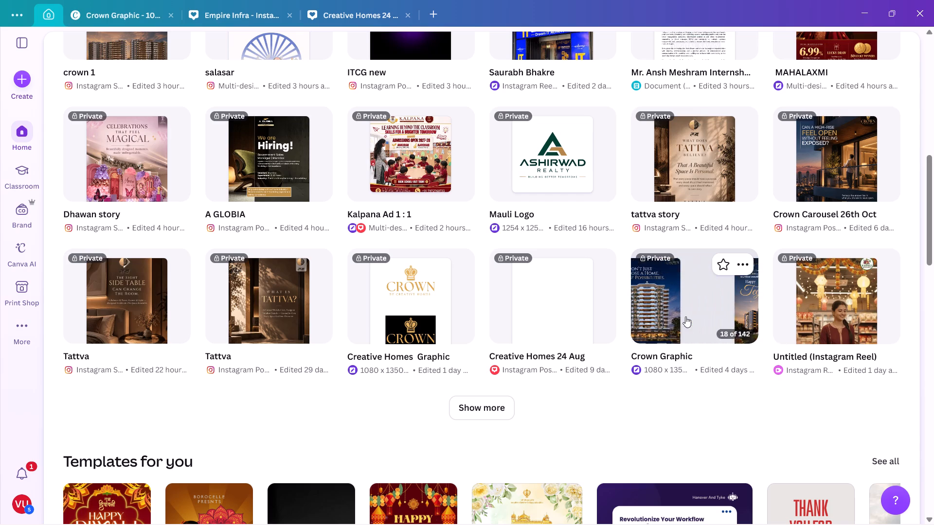
{"action": "left_click", "coordinate": [496, 419]}
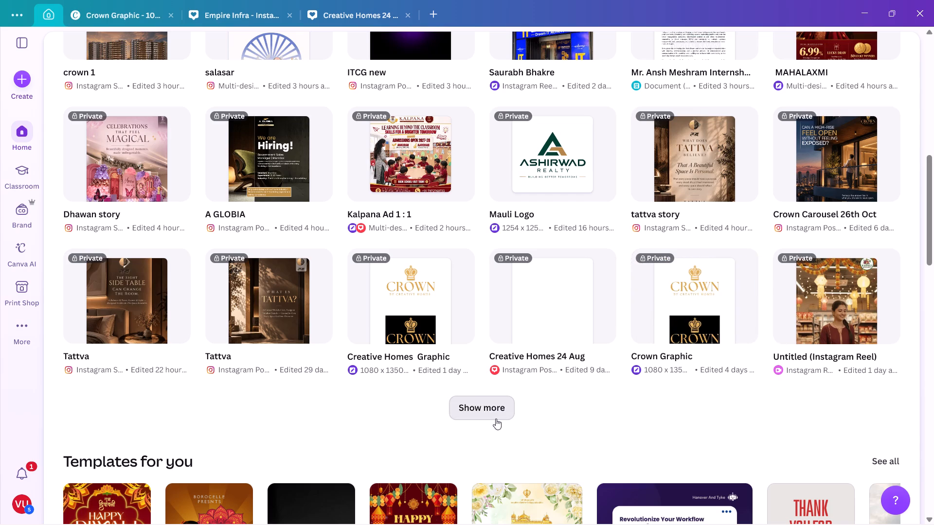
{"action": "scroll", "coordinate": [496, 419], "scroll_direction": "down", "scroll_amount": 2}
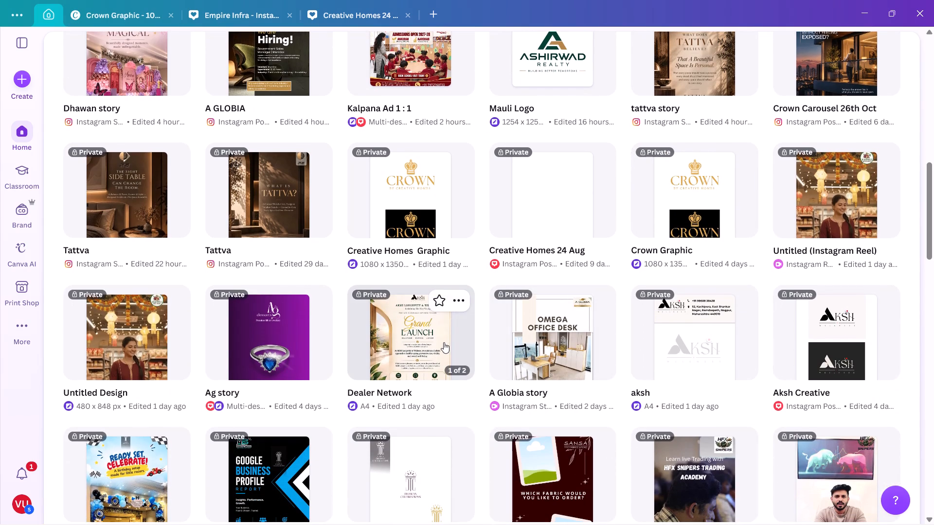
{"action": "scroll", "coordinate": [444, 342], "scroll_direction": "down", "scroll_amount": 1}
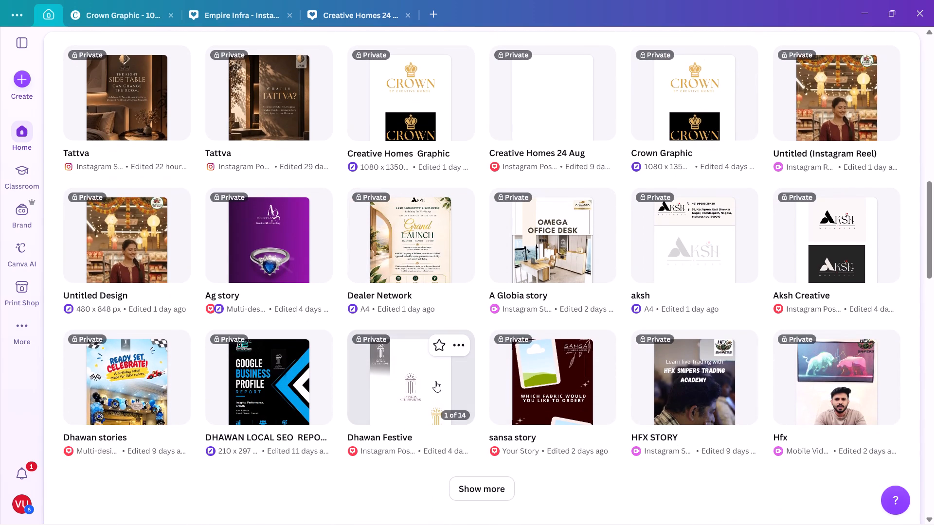
{"action": "left_click", "coordinate": [499, 483]}
{"action": "scroll", "coordinate": [499, 483], "scroll_direction": "down", "scroll_amount": 2}
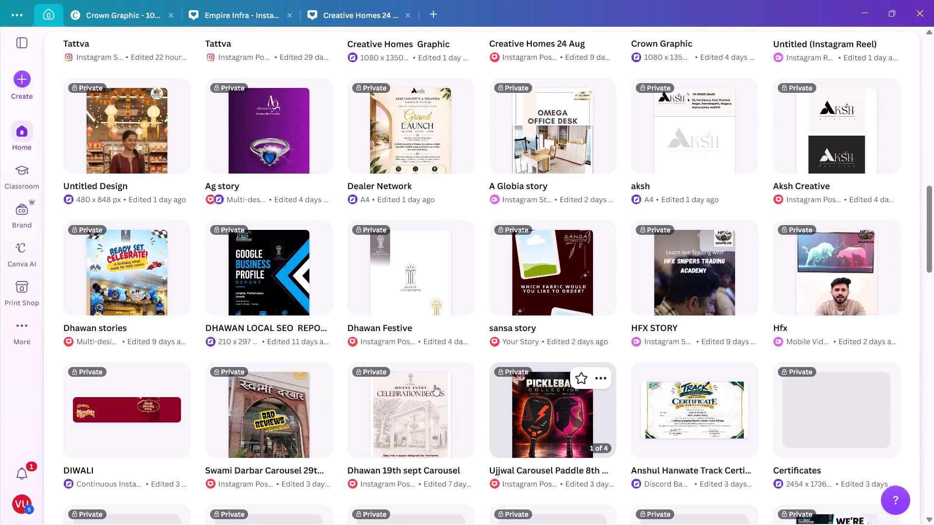
{"action": "scroll", "coordinate": [458, 348], "scroll_direction": "down", "scroll_amount": 3}
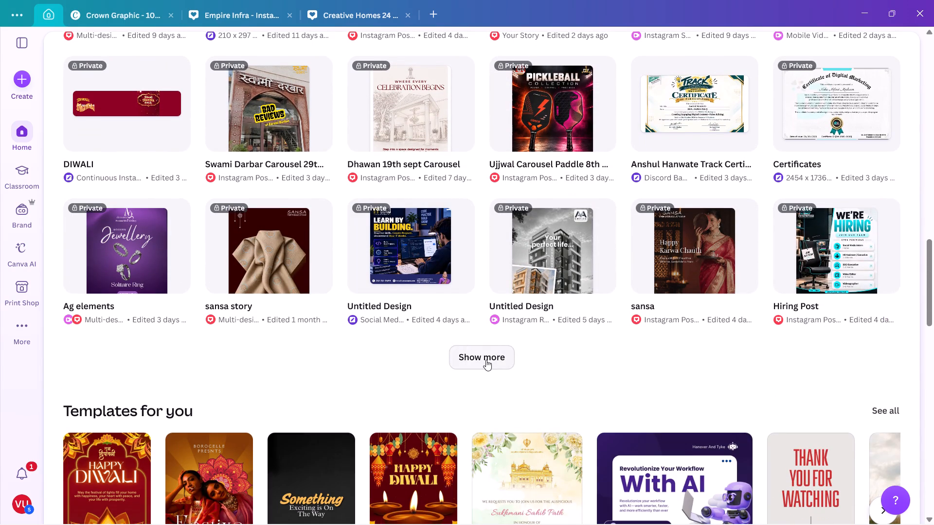
{"action": "left_click", "coordinate": [486, 360]}
{"action": "scroll", "coordinate": [486, 360], "scroll_direction": "down", "scroll_amount": 1}
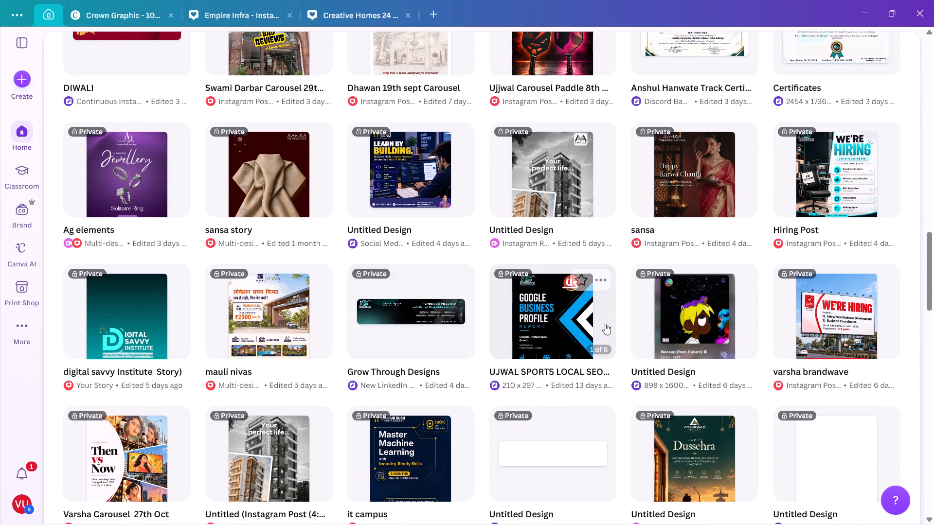
{"action": "scroll", "coordinate": [576, 300], "scroll_direction": "down", "scroll_amount": 3}
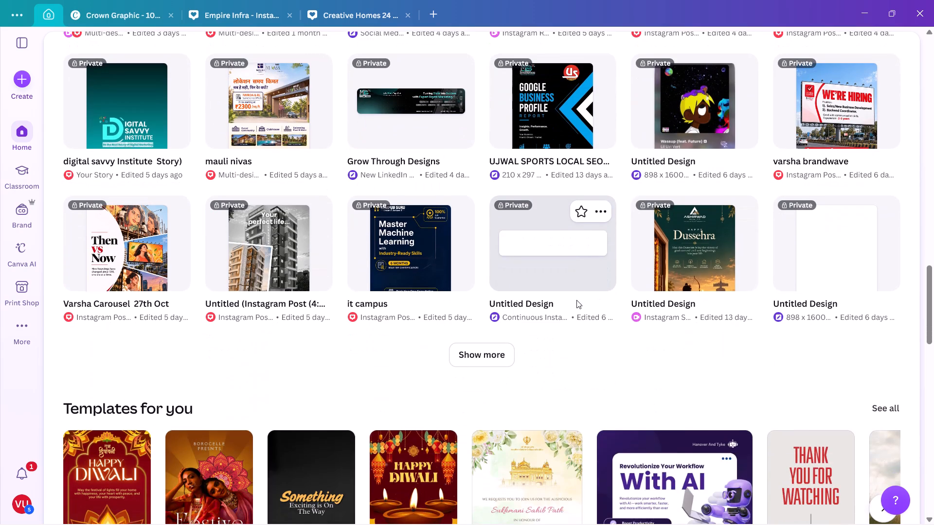
{"action": "scroll", "coordinate": [576, 300], "scroll_direction": "down", "scroll_amount": 1}
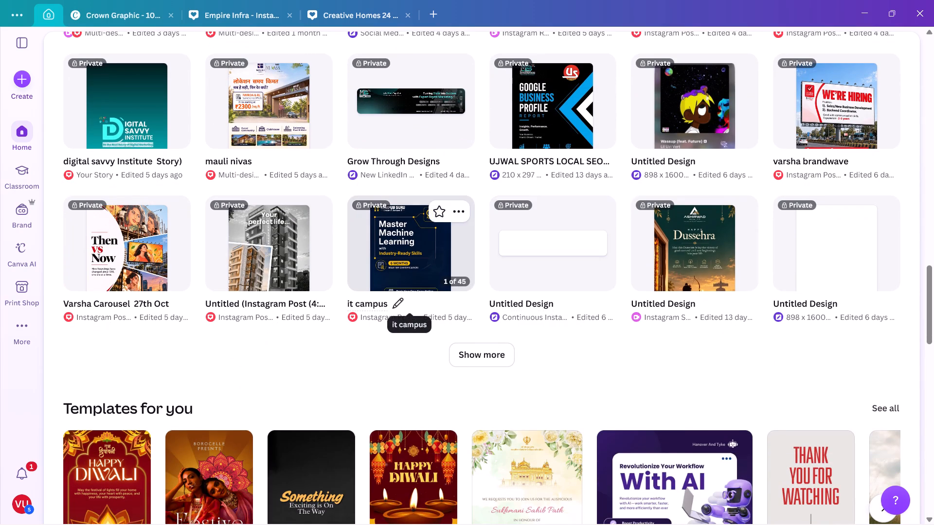
{"action": "left_click", "coordinate": [510, 357]}
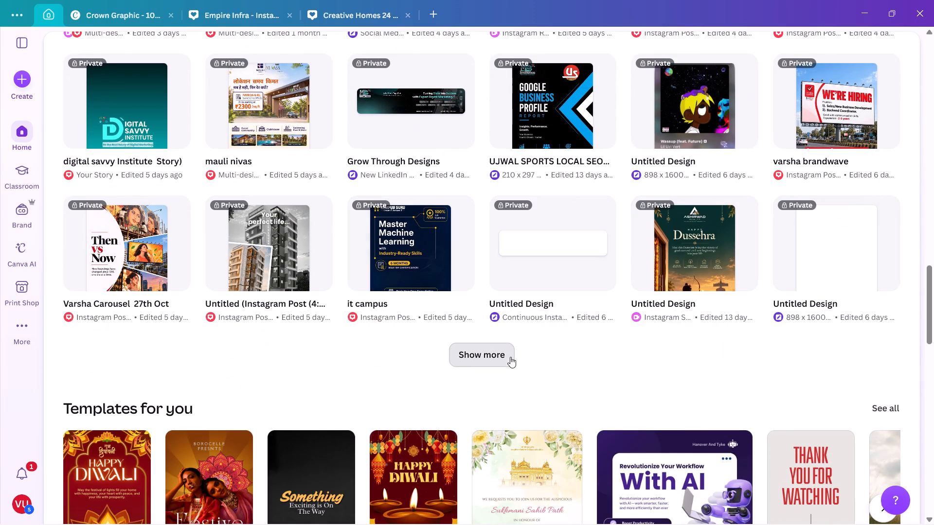
{"action": "scroll", "coordinate": [510, 357], "scroll_direction": "down", "scroll_amount": 2}
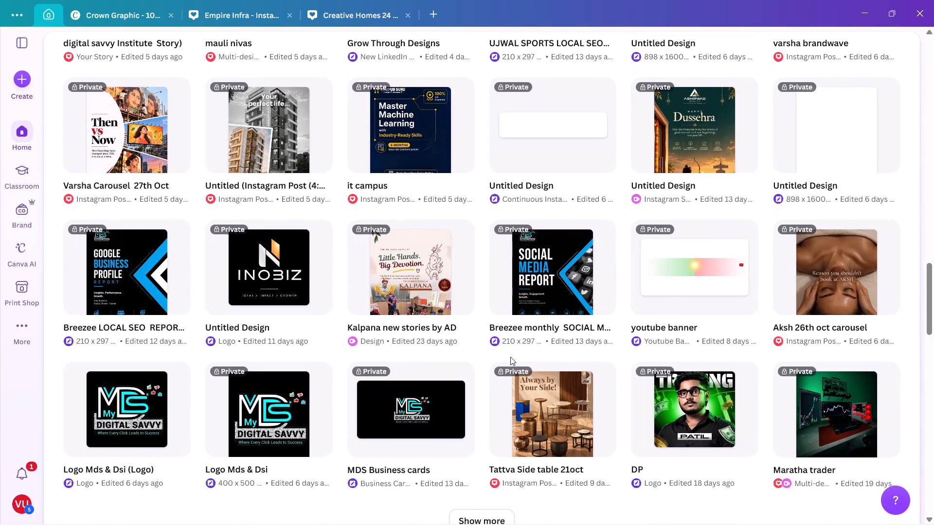
{"action": "scroll", "coordinate": [510, 357], "scroll_direction": "down", "scroll_amount": 1}
{"action": "left_click", "coordinate": [495, 441]}
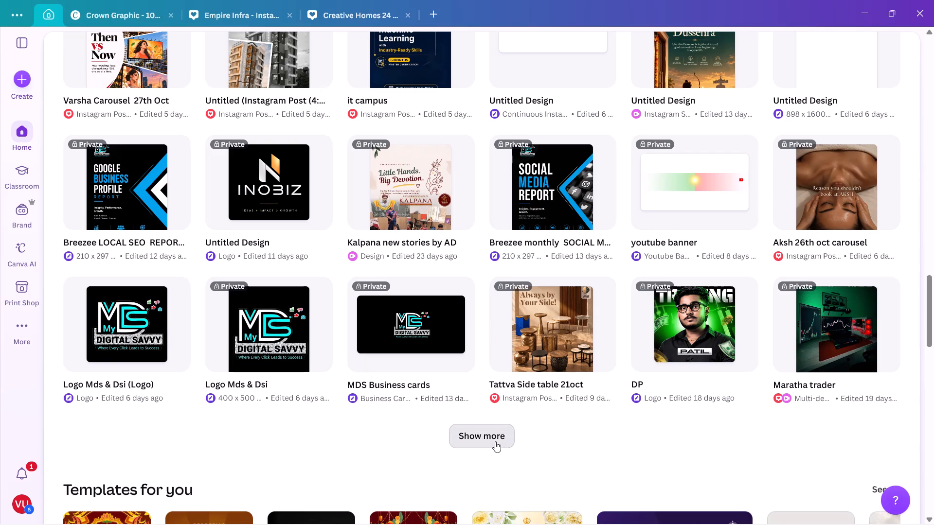
{"action": "scroll", "coordinate": [495, 441], "scroll_direction": "down", "scroll_amount": 3}
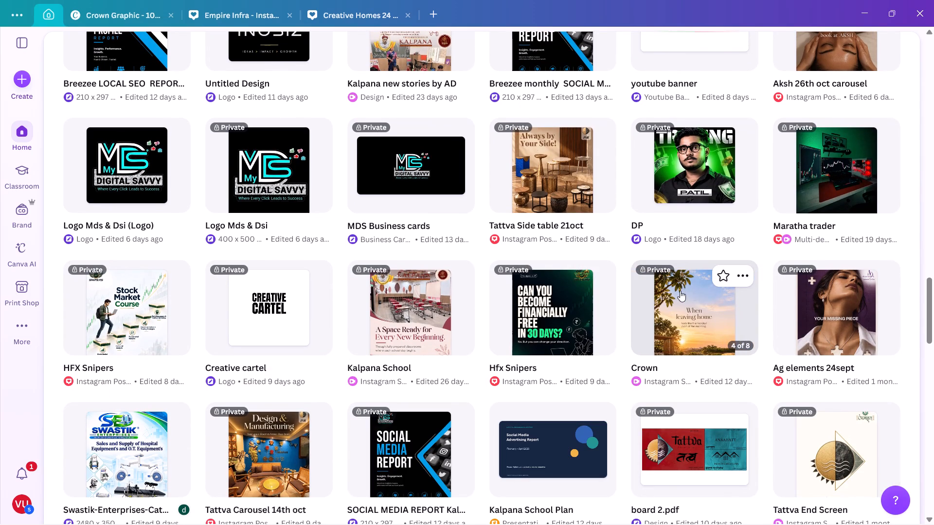
{"action": "scroll", "coordinate": [511, 336], "scroll_direction": "down", "scroll_amount": 1}
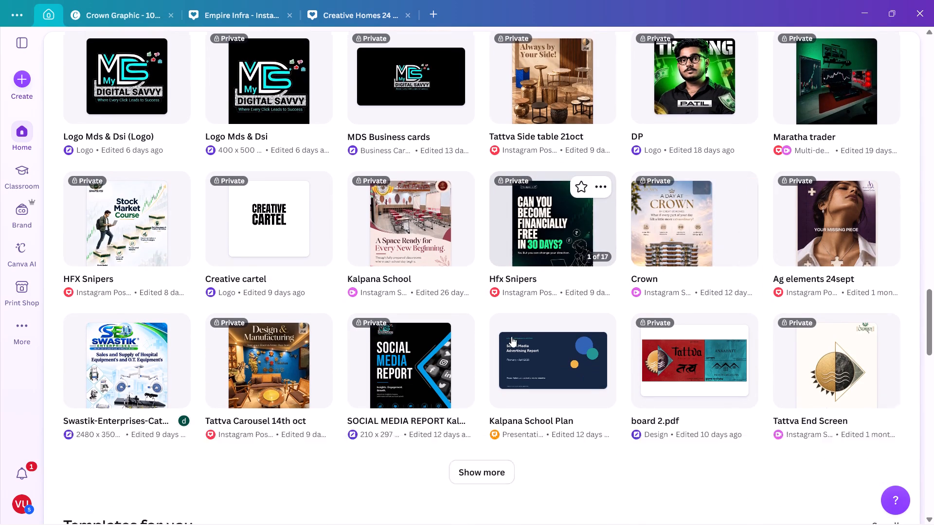
{"action": "scroll", "coordinate": [511, 336], "scroll_direction": "down", "scroll_amount": 1}
{"action": "left_click", "coordinate": [474, 375]}
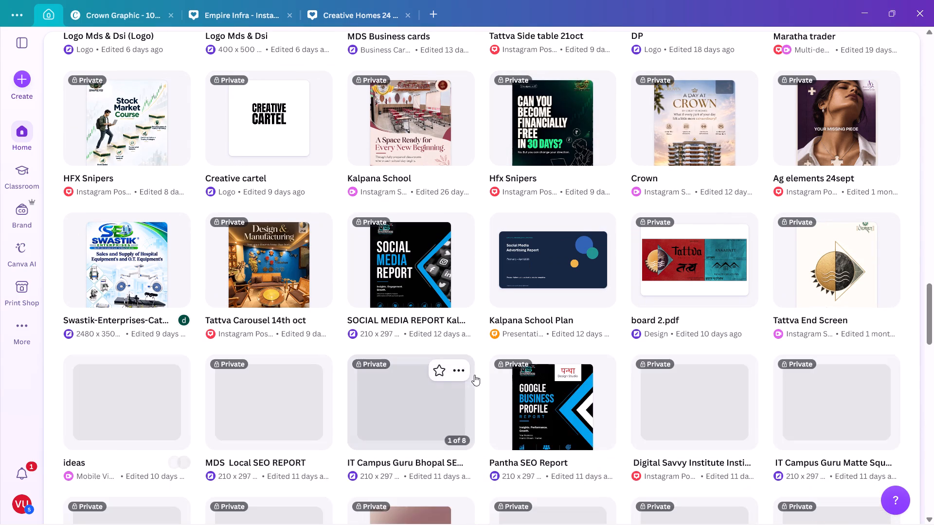
{"action": "scroll", "coordinate": [474, 375], "scroll_direction": "down", "scroll_amount": 1}
{"action": "scroll", "coordinate": [501, 297], "scroll_direction": "down", "scroll_amount": 5}
{"action": "scroll", "coordinate": [501, 297], "scroll_direction": "up", "scroll_amount": 1}
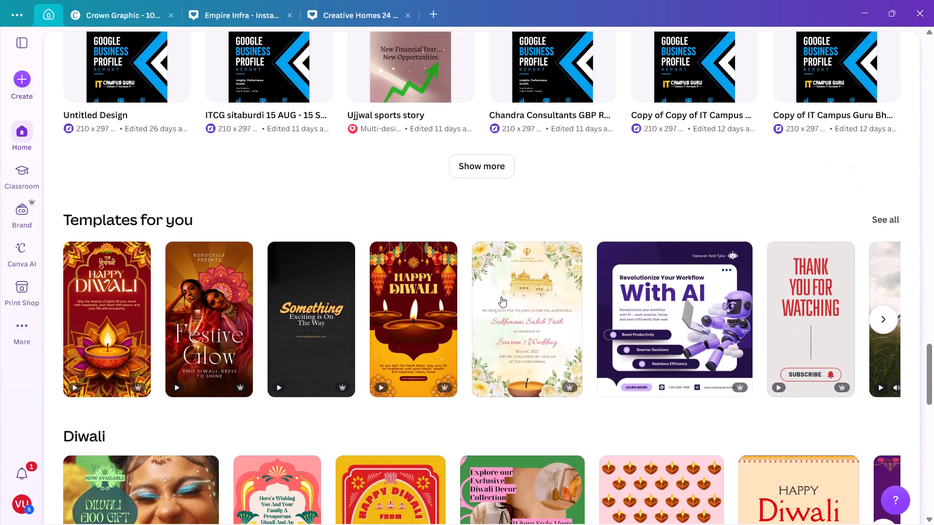
{"action": "scroll", "coordinate": [501, 297], "scroll_direction": "up", "scroll_amount": 1}
{"action": "left_click", "coordinate": [492, 316]}
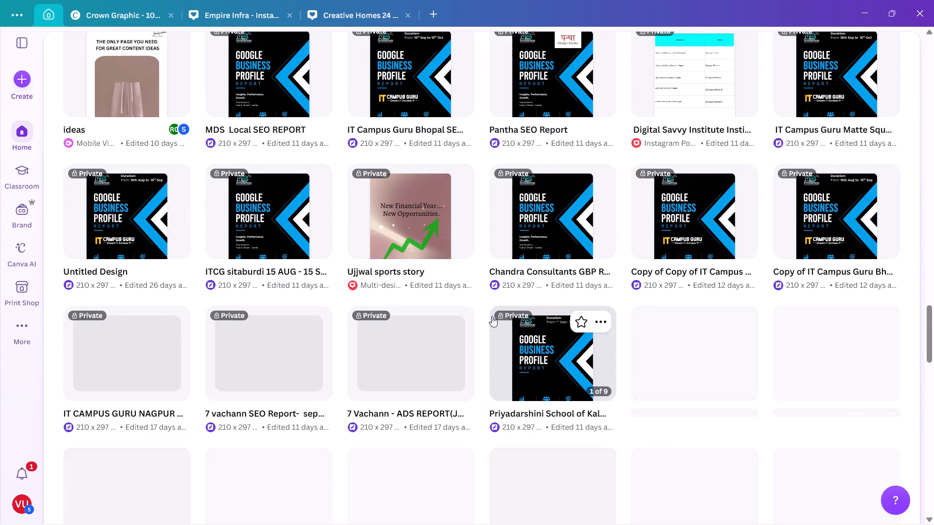
{"action": "scroll", "coordinate": [492, 316], "scroll_direction": "down", "scroll_amount": 3}
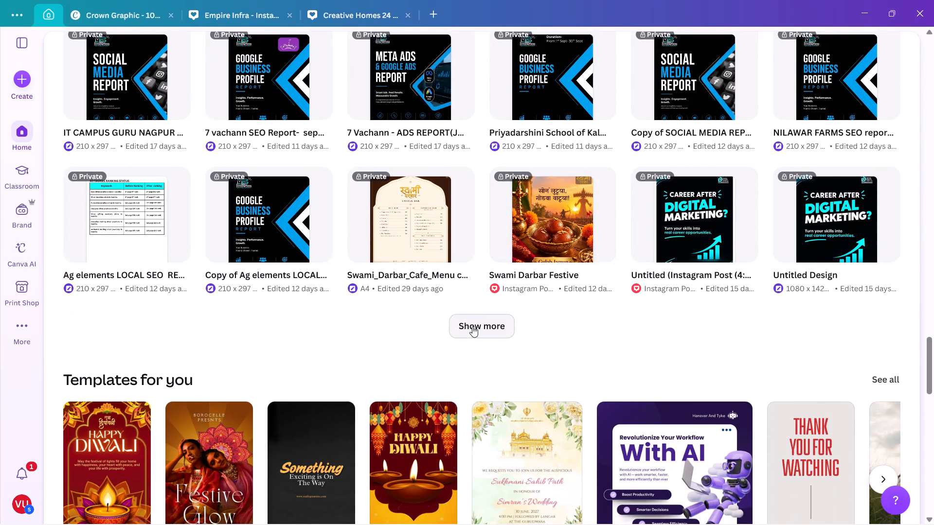
{"action": "left_click", "coordinate": [472, 326]}
{"action": "scroll", "coordinate": [472, 326], "scroll_direction": "down", "scroll_amount": 2}
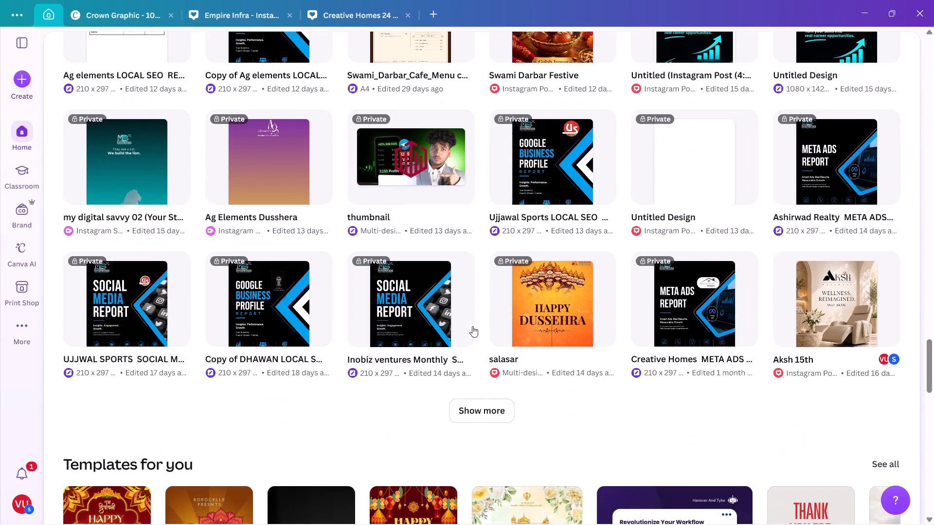
{"action": "scroll", "coordinate": [472, 326], "scroll_direction": "down", "scroll_amount": 1}
{"action": "scroll", "coordinate": [472, 326], "scroll_direction": "up", "scroll_amount": 2}
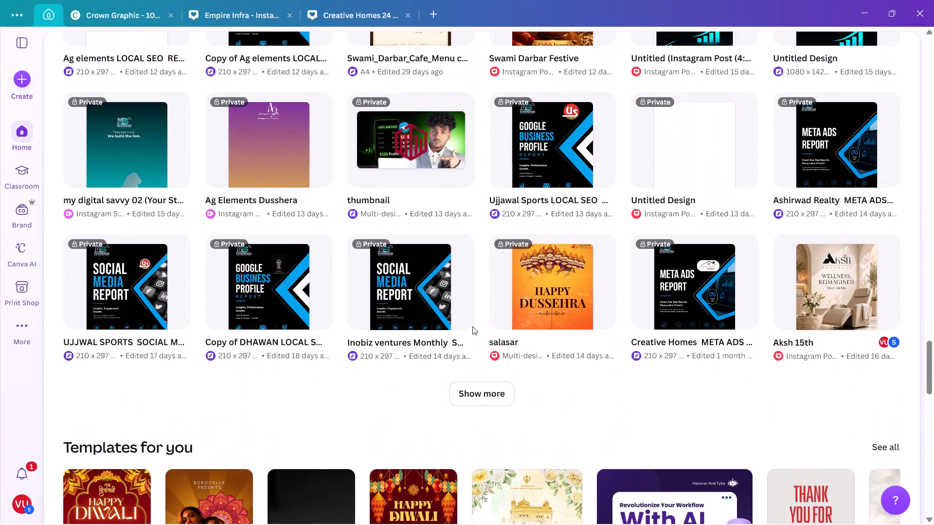
{"action": "scroll", "coordinate": [472, 326], "scroll_direction": "up", "scroll_amount": 1}
{"action": "left_click", "coordinate": [474, 410]}
{"action": "scroll", "coordinate": [474, 410], "scroll_direction": "down", "scroll_amount": 1}
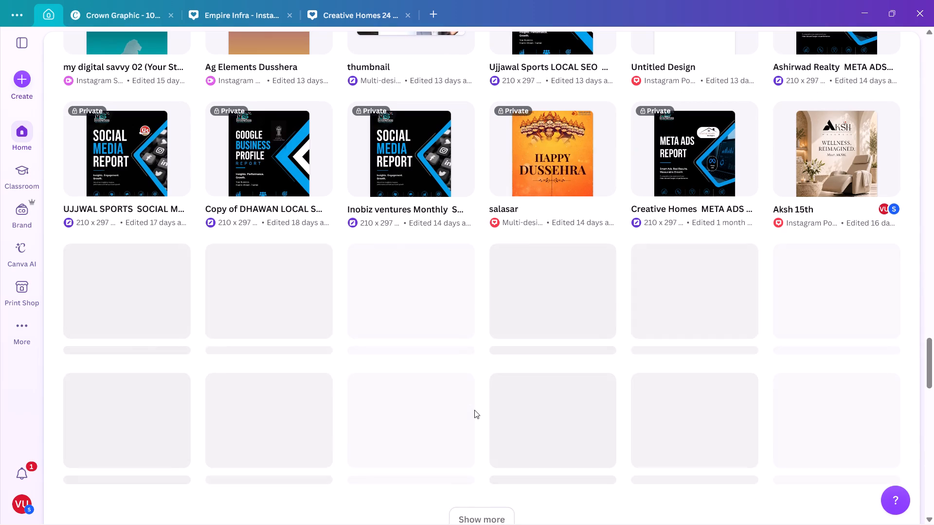
{"action": "scroll", "coordinate": [474, 410], "scroll_direction": "down", "scroll_amount": 2}
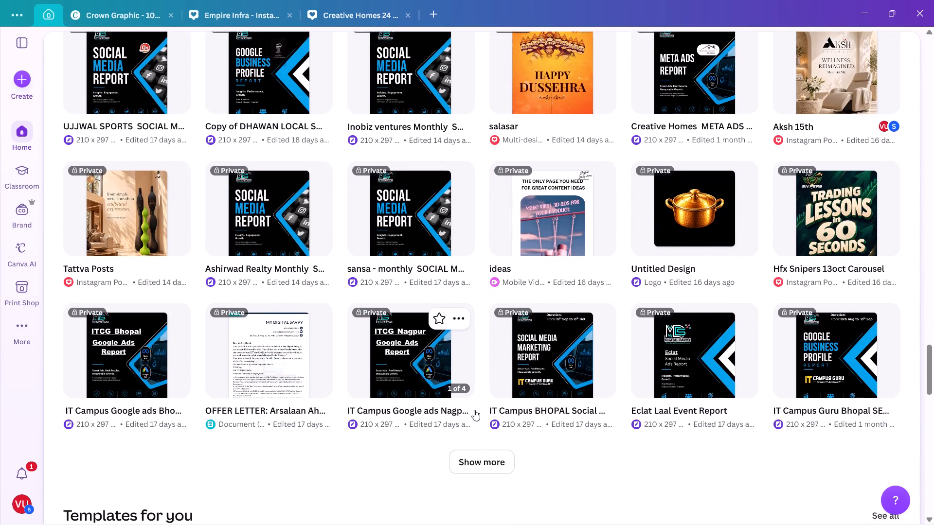
{"action": "scroll", "coordinate": [474, 410], "scroll_direction": "down", "scroll_amount": 1}
{"action": "left_click", "coordinate": [497, 452]}
{"action": "scroll", "coordinate": [497, 452], "scroll_direction": "down", "scroll_amount": 1}
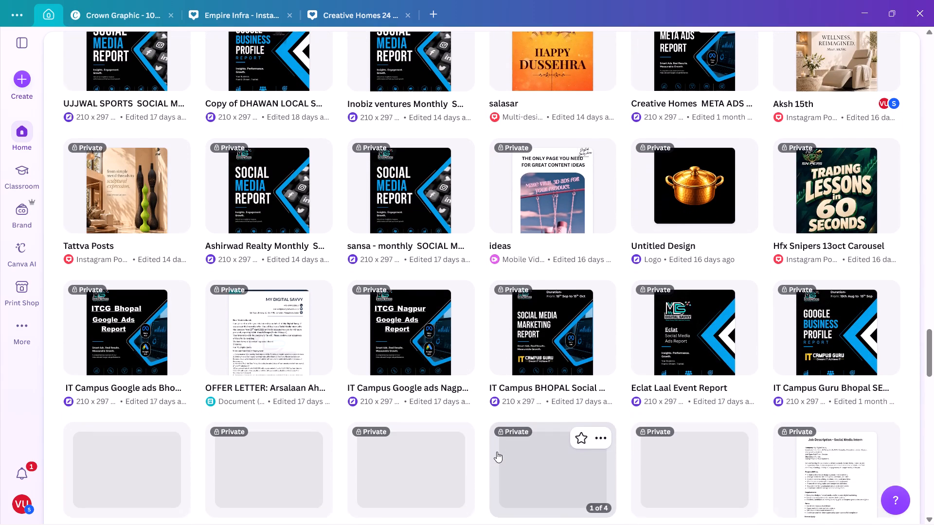
{"action": "scroll", "coordinate": [497, 452], "scroll_direction": "down", "scroll_amount": 3}
{"action": "scroll", "coordinate": [497, 452], "scroll_direction": "up", "scroll_amount": 3}
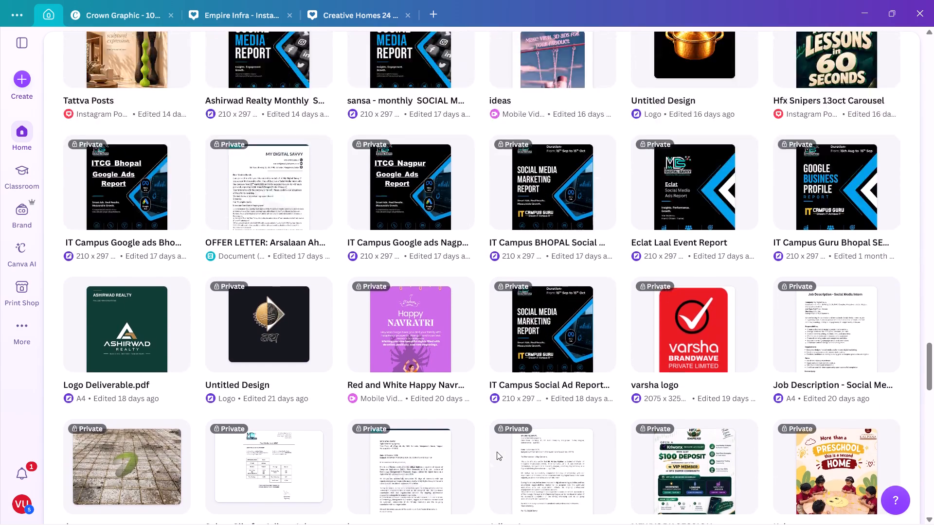
{"action": "scroll", "coordinate": [497, 452], "scroll_direction": "up", "scroll_amount": 18}
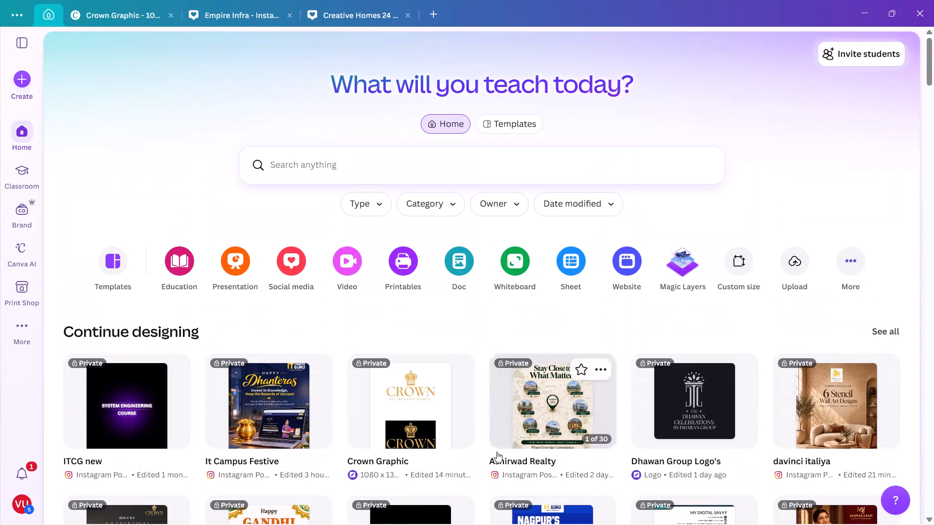
Switch to the open Crown Graphic design at page 1 and close the Creative Homes 24 Aug design.
{"action": "left_click", "coordinate": [143, 16]}
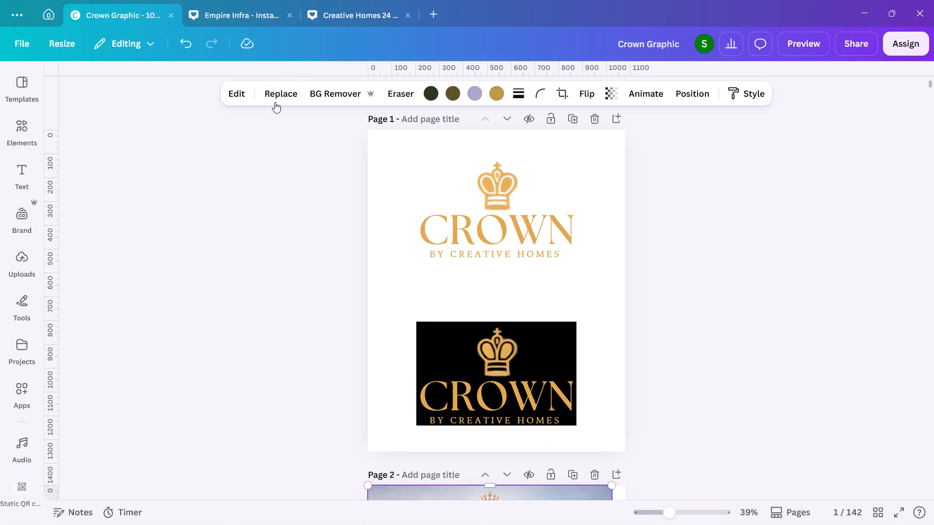
{"action": "left_click", "coordinate": [408, 15]}
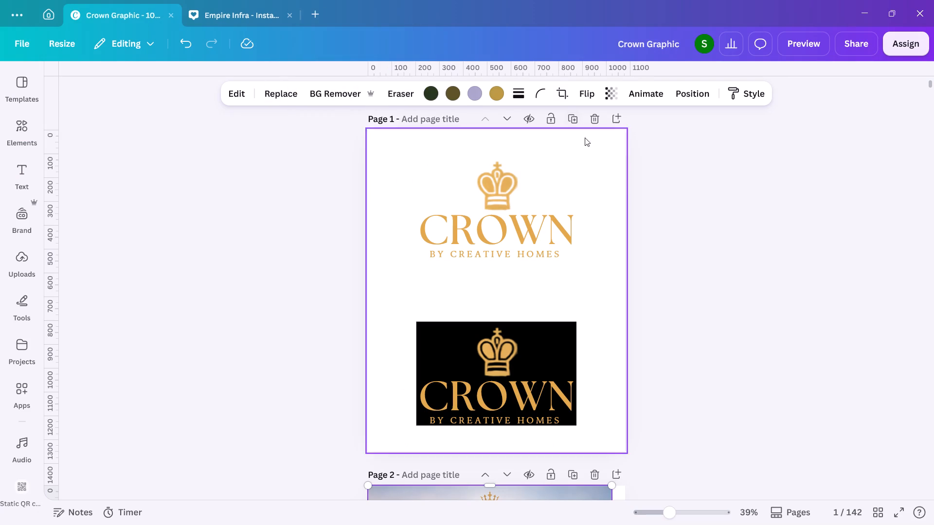
{"action": "scroll", "coordinate": [626, 196], "scroll_direction": "up", "scroll_amount": 2}
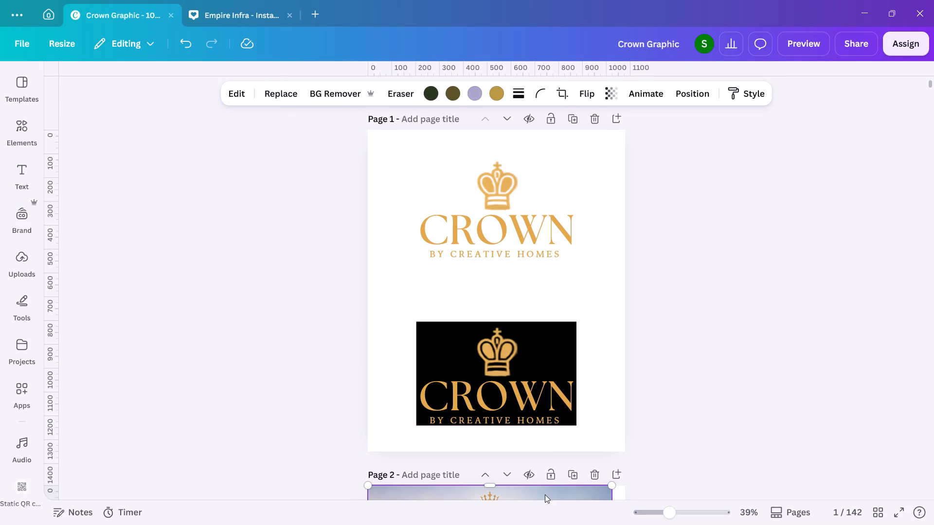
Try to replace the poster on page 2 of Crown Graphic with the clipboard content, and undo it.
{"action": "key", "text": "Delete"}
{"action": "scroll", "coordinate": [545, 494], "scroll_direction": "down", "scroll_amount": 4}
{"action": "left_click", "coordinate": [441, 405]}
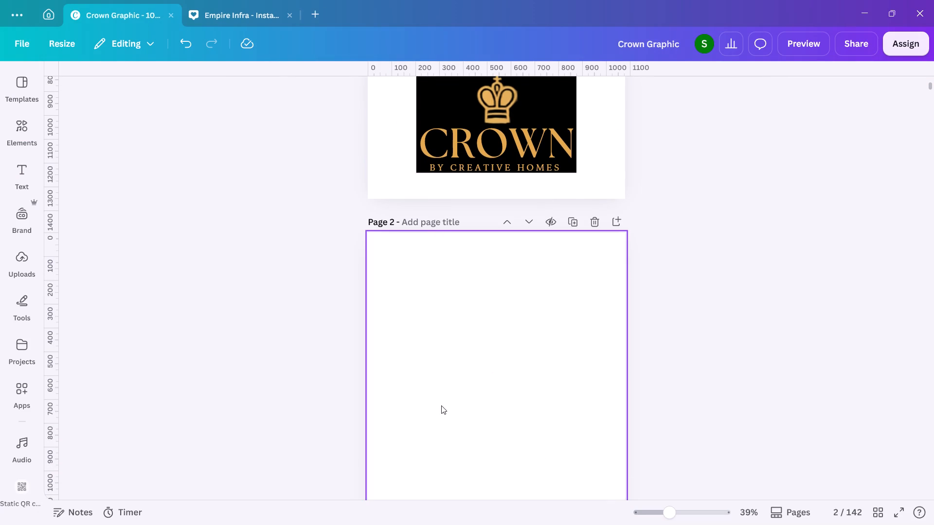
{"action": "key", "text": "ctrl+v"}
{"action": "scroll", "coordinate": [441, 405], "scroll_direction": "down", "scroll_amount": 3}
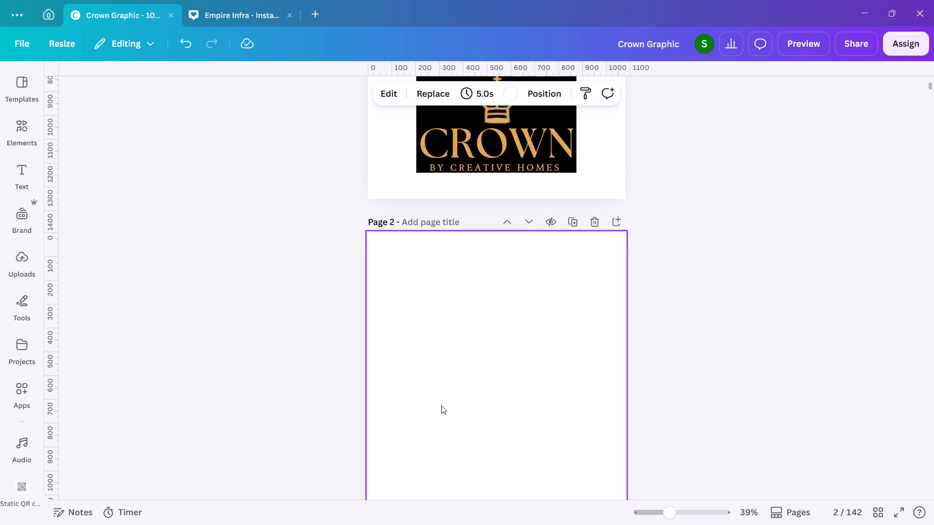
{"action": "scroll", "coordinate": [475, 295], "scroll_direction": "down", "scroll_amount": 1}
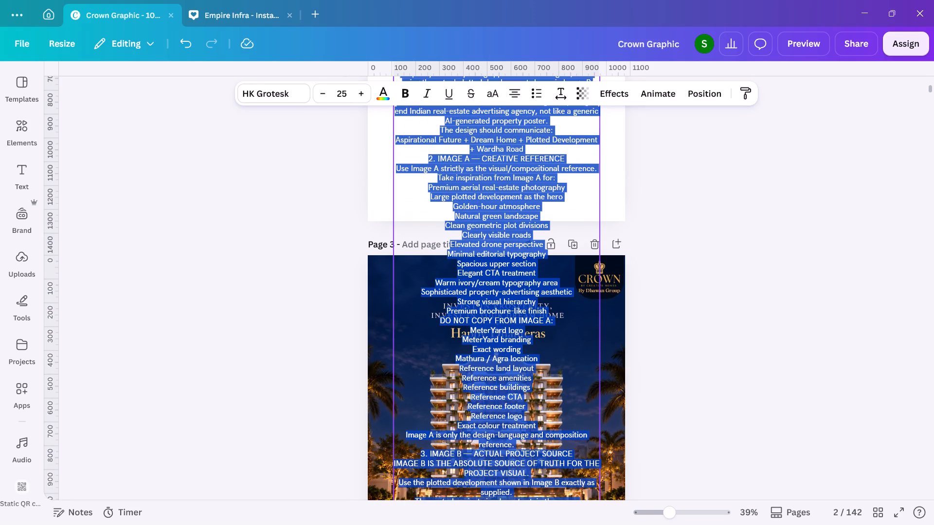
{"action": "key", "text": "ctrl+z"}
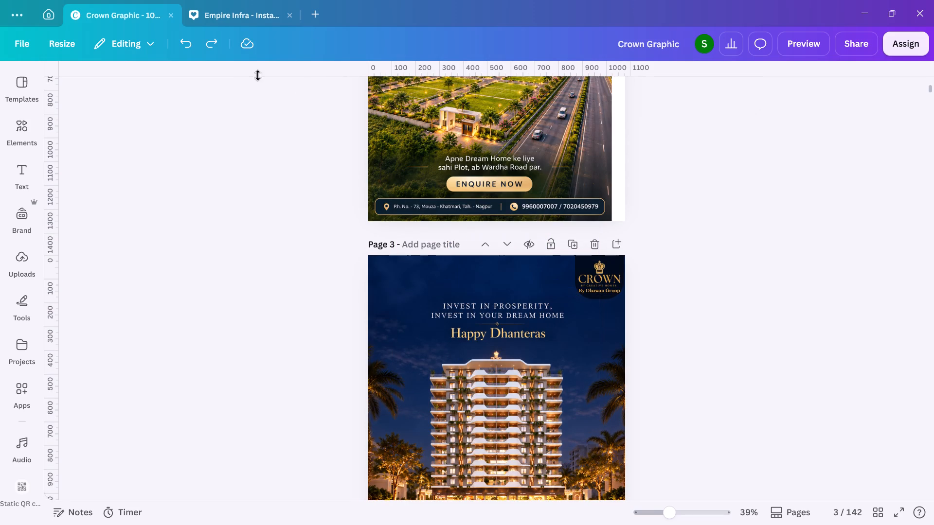
Delete the existing plotted-layout poster image from page 2.
{"action": "scroll", "coordinate": [456, 258], "scroll_direction": "up", "scroll_amount": 3}
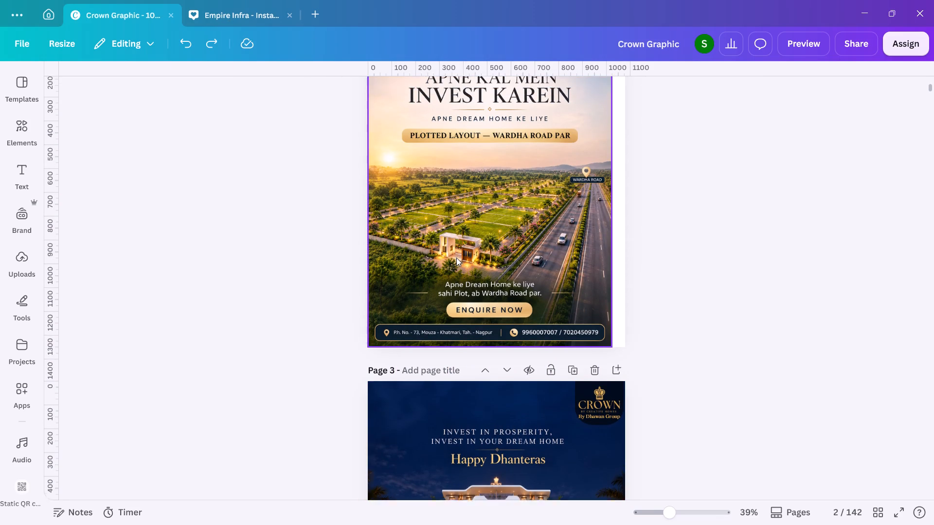
{"action": "scroll", "coordinate": [456, 258], "scroll_direction": "up", "scroll_amount": 1}
{"action": "left_click", "coordinate": [456, 258]}
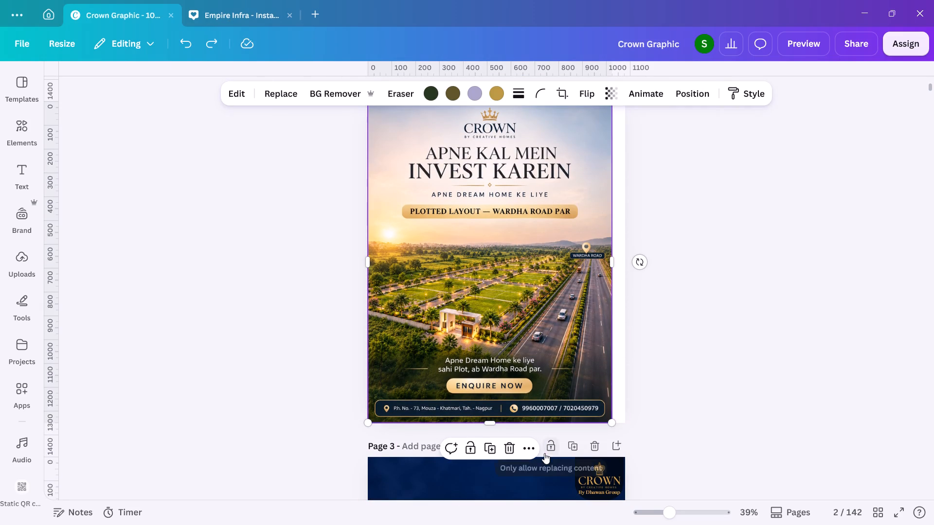
{"action": "left_click", "coordinate": [507, 446]}
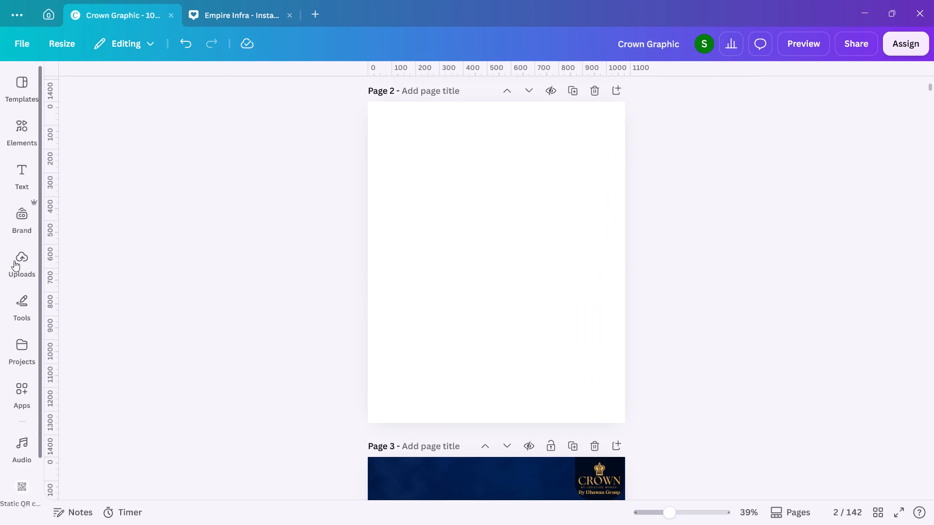
Place the most recent uploaded "Apne Kal Mein Invest Karein" poster on page 2 and enlarge it to fill the whole page.
{"action": "left_click", "coordinate": [14, 261]}
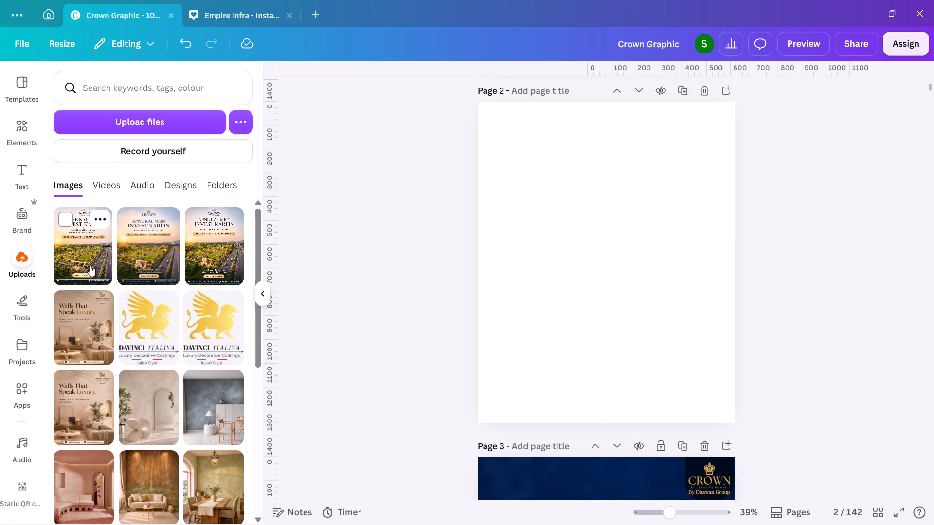
{"action": "left_click", "coordinate": [90, 265]}
{"action": "scroll", "coordinate": [593, 301], "scroll_direction": "up", "scroll_amount": 1}
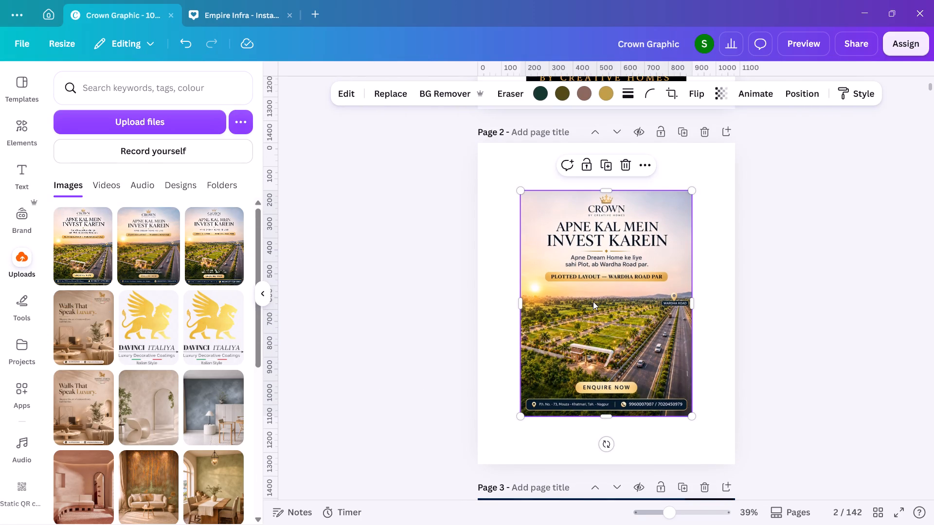
{"action": "left_click_drag", "start_coordinate": [593, 301], "coordinate": [551, 250]}
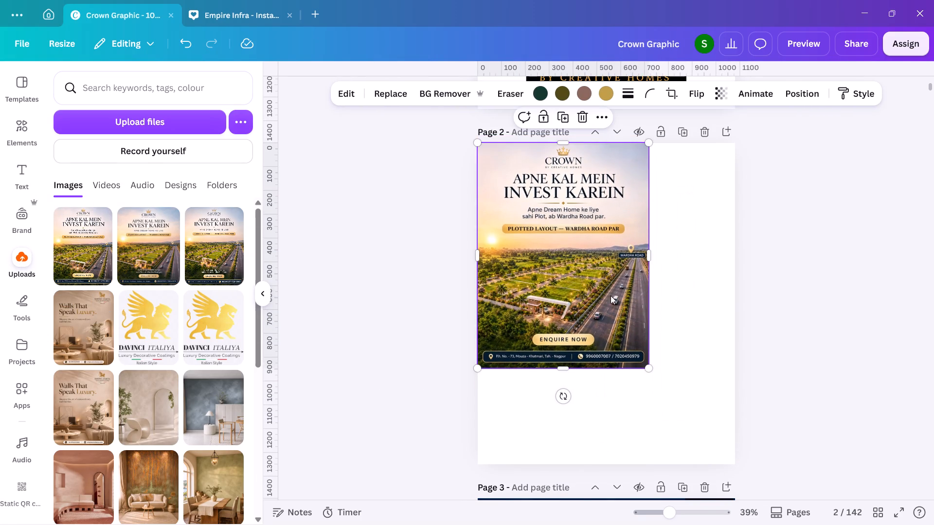
{"action": "left_click_drag", "start_coordinate": [649, 364], "coordinate": [778, 428]}
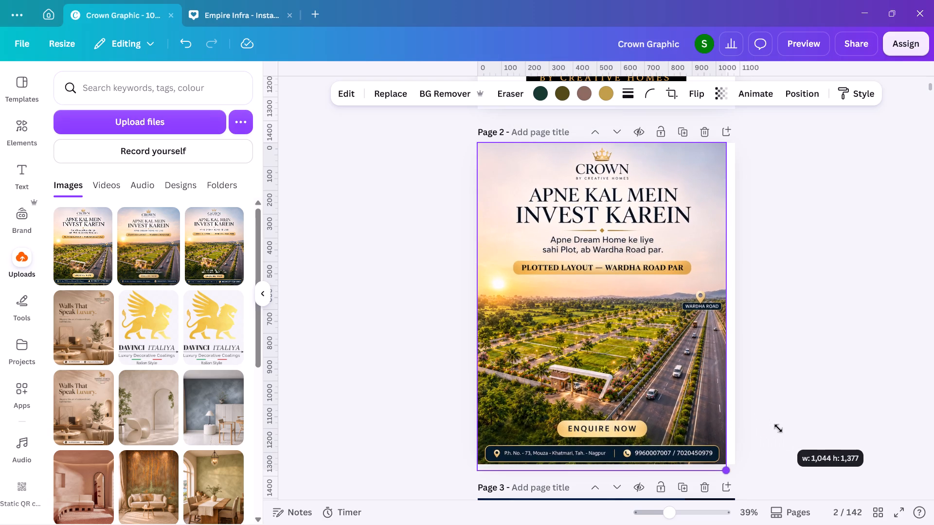
{"action": "left_click_drag", "start_coordinate": [778, 428], "coordinate": [773, 420]}
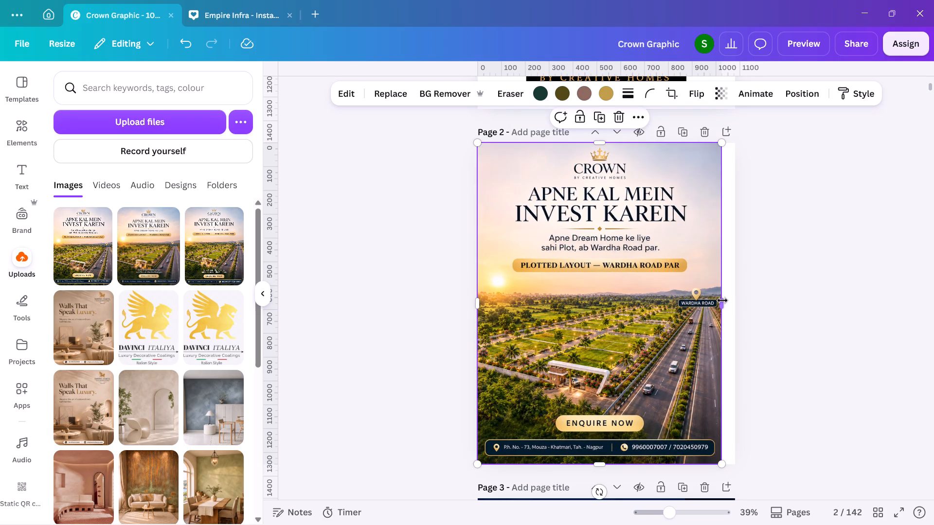
{"action": "left_click_drag", "start_coordinate": [722, 300], "coordinate": [735, 297]}
Reposition the poster image vertically within its crop so the contact bar has some margin at the page's bottom edge.
{"action": "double_click", "coordinate": [640, 312]}
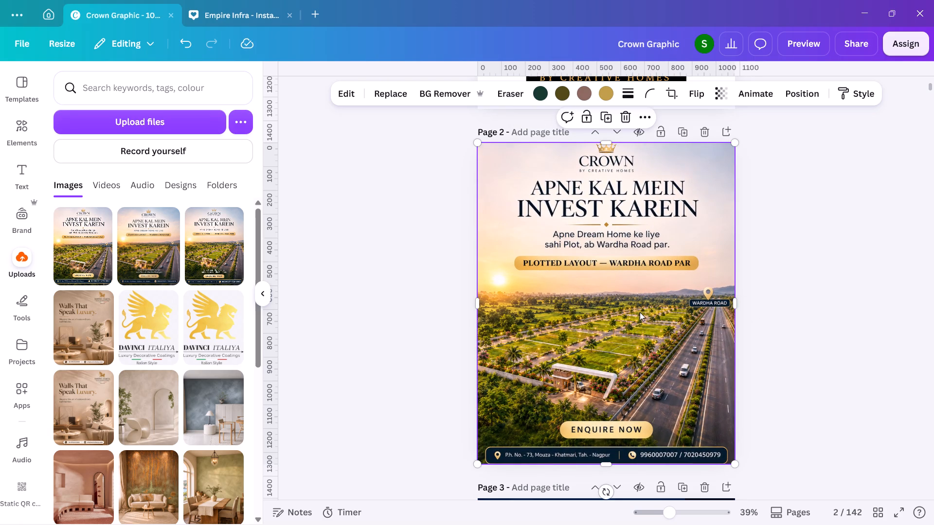
{"action": "left_click_drag", "start_coordinate": [640, 312], "coordinate": [646, 269]}
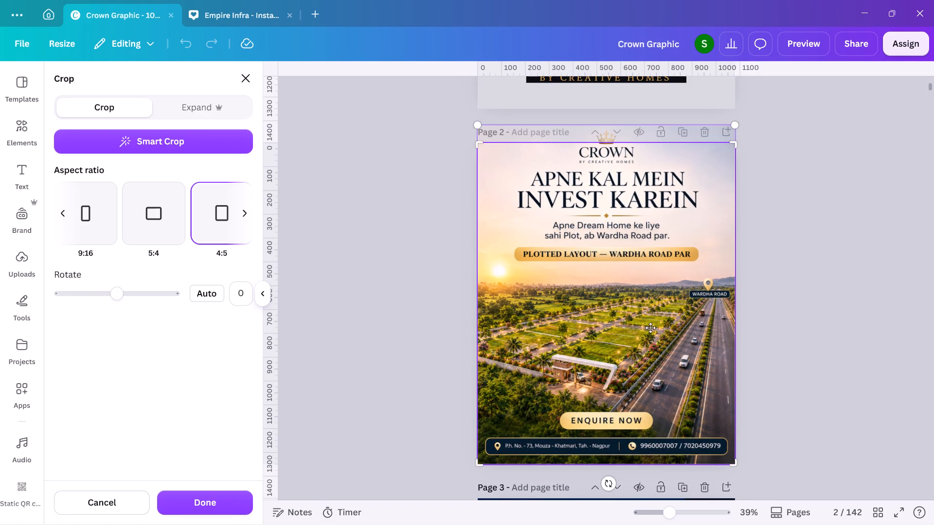
{"action": "left_click_drag", "start_coordinate": [634, 324], "coordinate": [634, 336]}
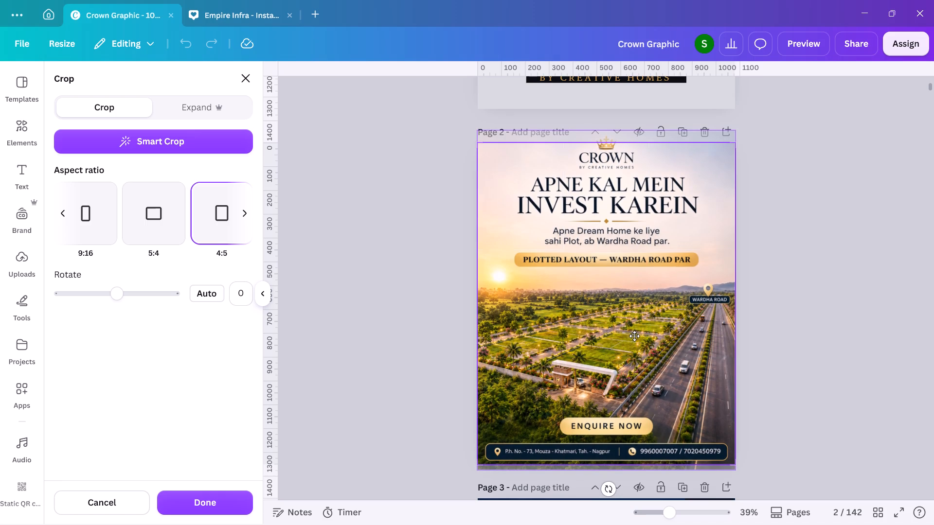
{"action": "left_click", "coordinate": [834, 362]}
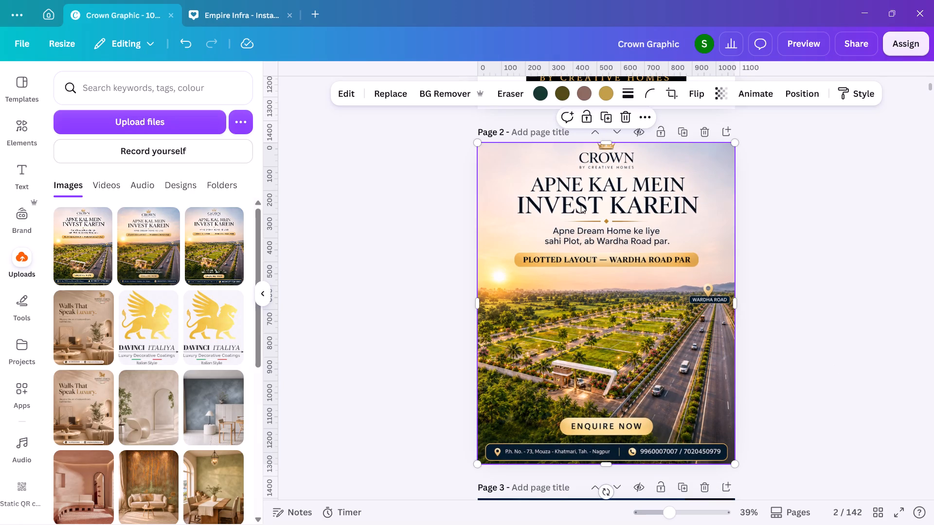
With the Magic Eraser, mark the poster's crown icon and "CROWN" lettering for erasing, reducing the brush size to 15 for the outer letters.
{"action": "left_click", "coordinate": [509, 87]}
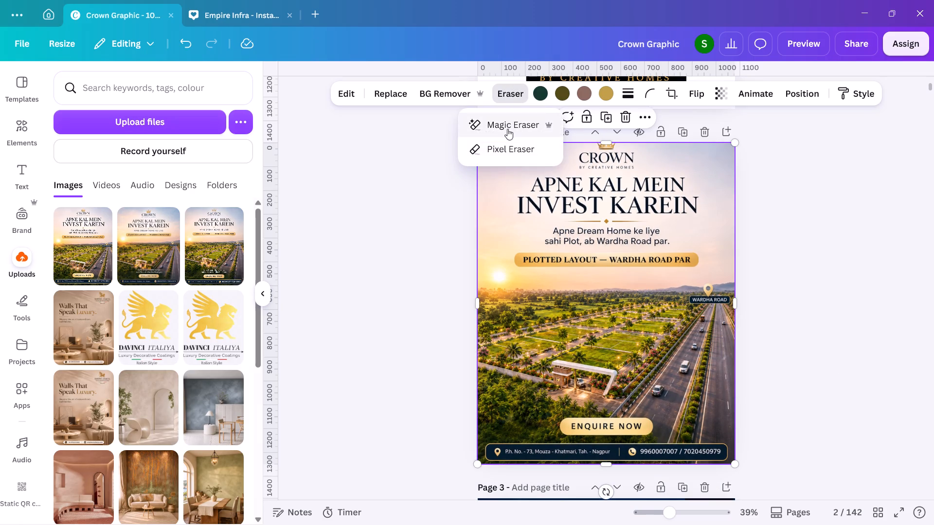
{"action": "left_click", "coordinate": [507, 129]}
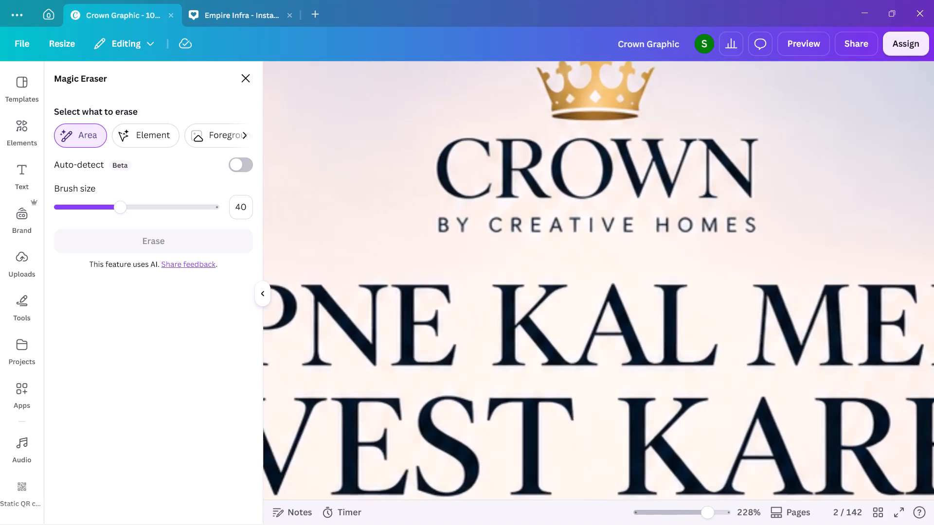
{"action": "scroll", "coordinate": [601, 88], "scroll_direction": "up", "scroll_amount": 3}
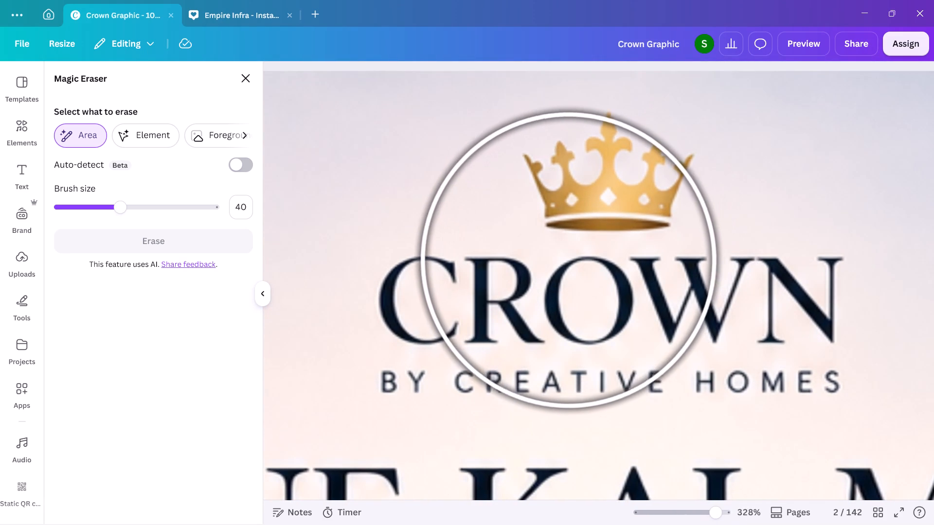
{"action": "left_click", "coordinate": [603, 255]}
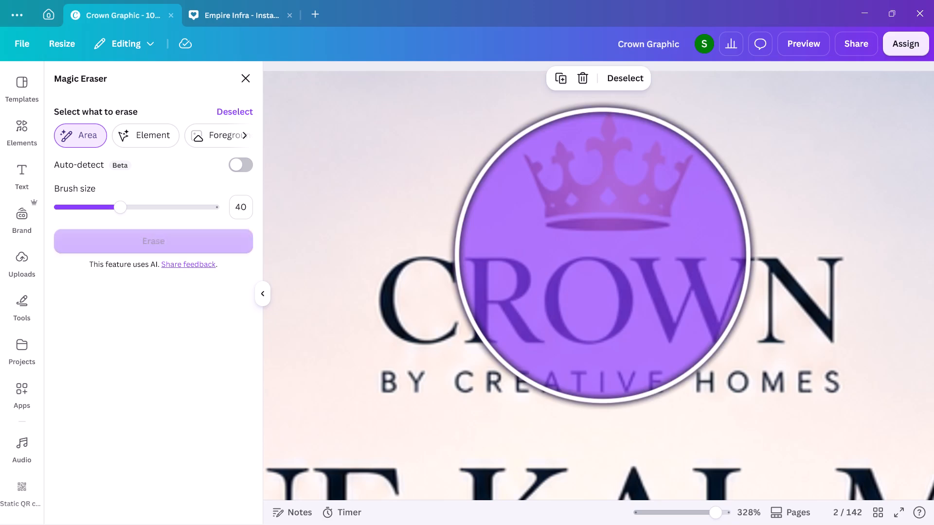
{"action": "left_click", "coordinate": [81, 207]}
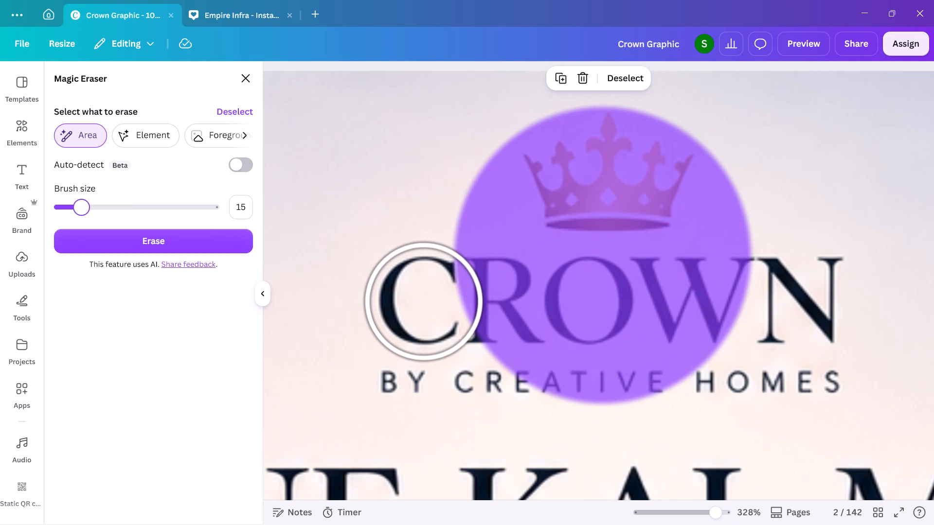
{"action": "left_click_drag", "start_coordinate": [424, 301], "coordinate": [450, 304]}
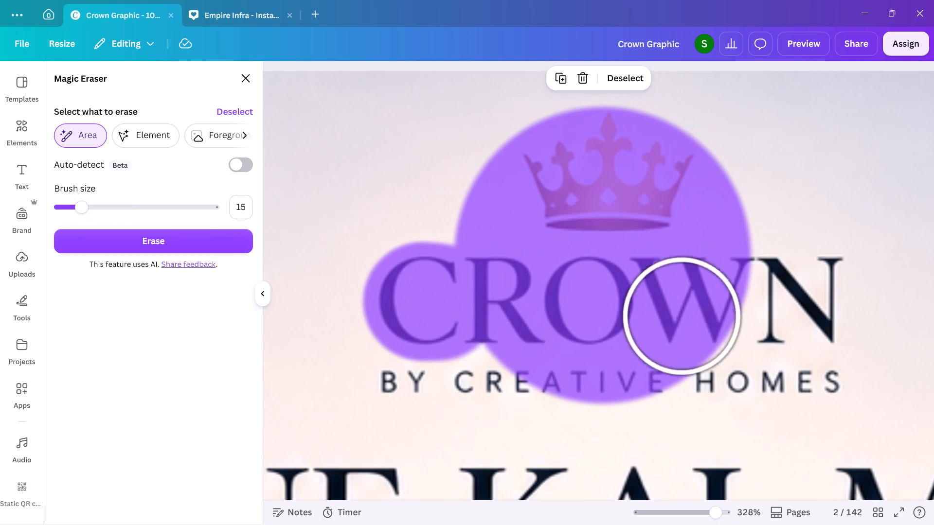
{"action": "left_click", "coordinate": [474, 295]}
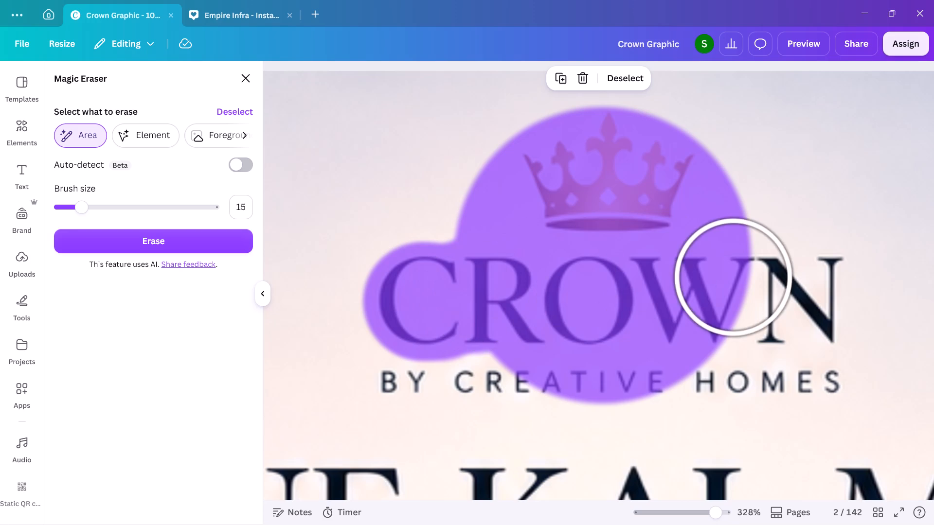
{"action": "left_click", "coordinate": [758, 296]}
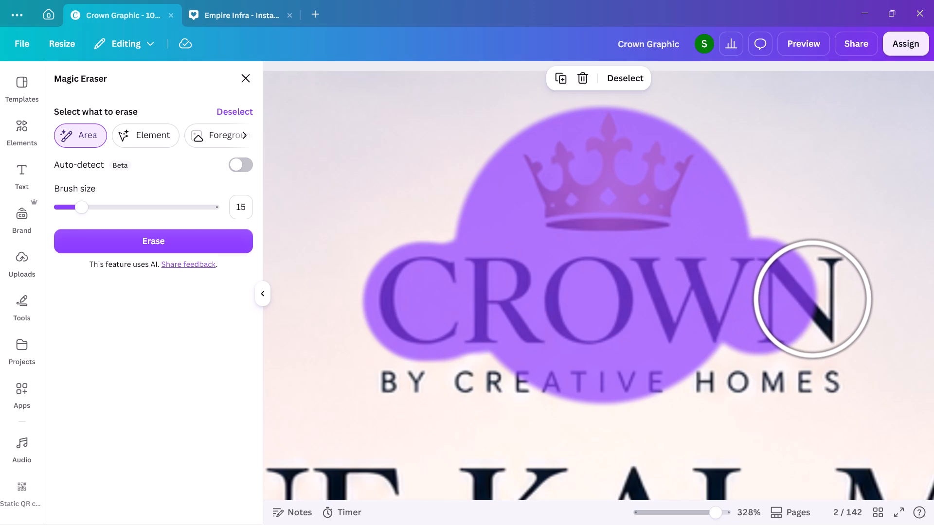
{"action": "left_click", "coordinate": [814, 297]}
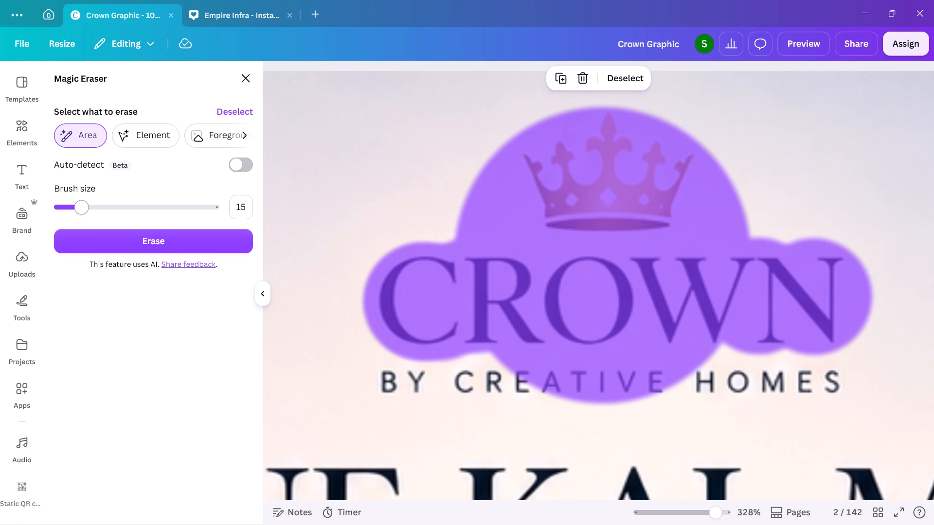
Mark the "BY CREATIVE HOMES" line with brush size 6, erase the whole marked logo, and leave the Magic Eraser.
{"action": "left_click_drag", "start_coordinate": [84, 209], "coordinate": [66, 211]}
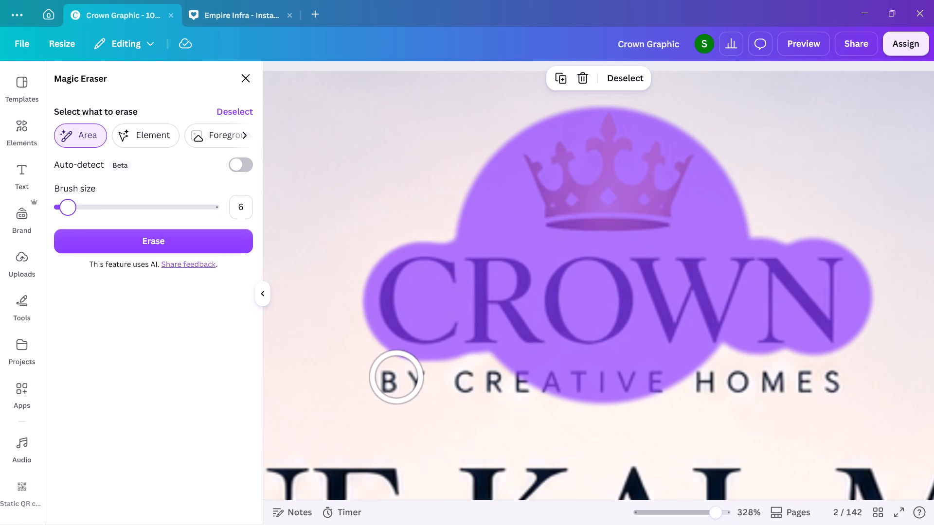
{"action": "left_click_drag", "start_coordinate": [395, 382], "coordinate": [451, 383]}
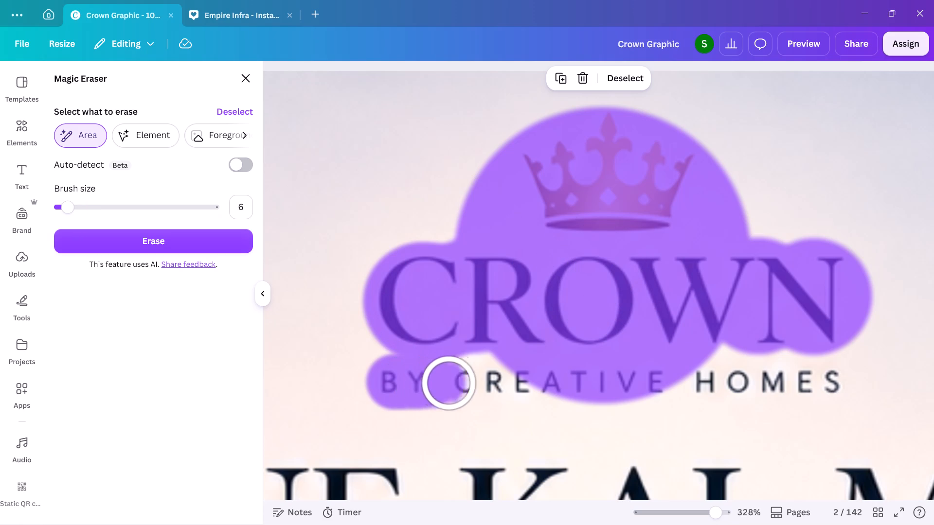
{"action": "left_click_drag", "start_coordinate": [451, 383], "coordinate": [482, 366]}
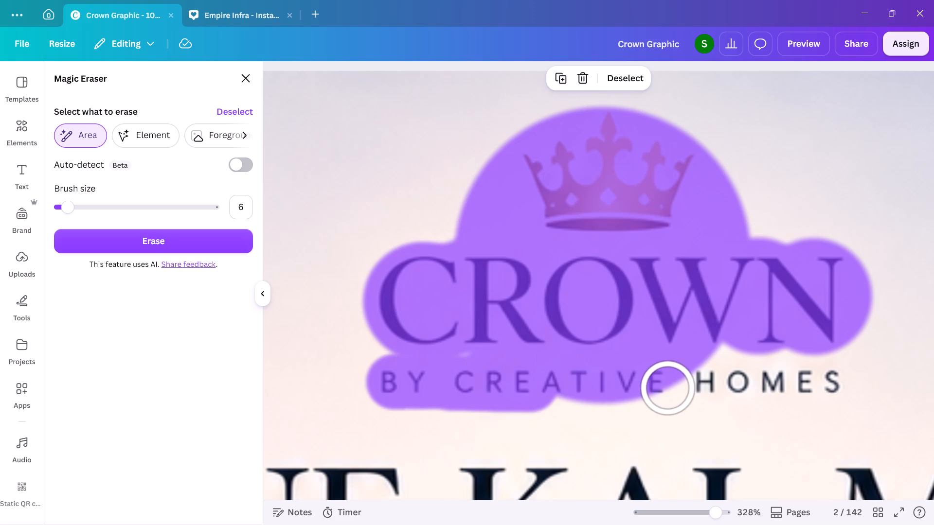
{"action": "left_click", "coordinate": [563, 377]}
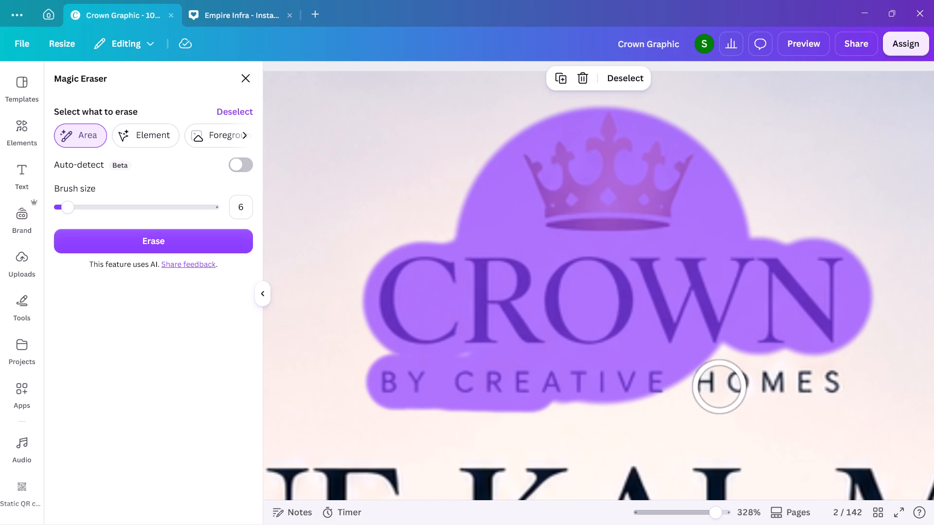
{"action": "left_click", "coordinate": [653, 375]}
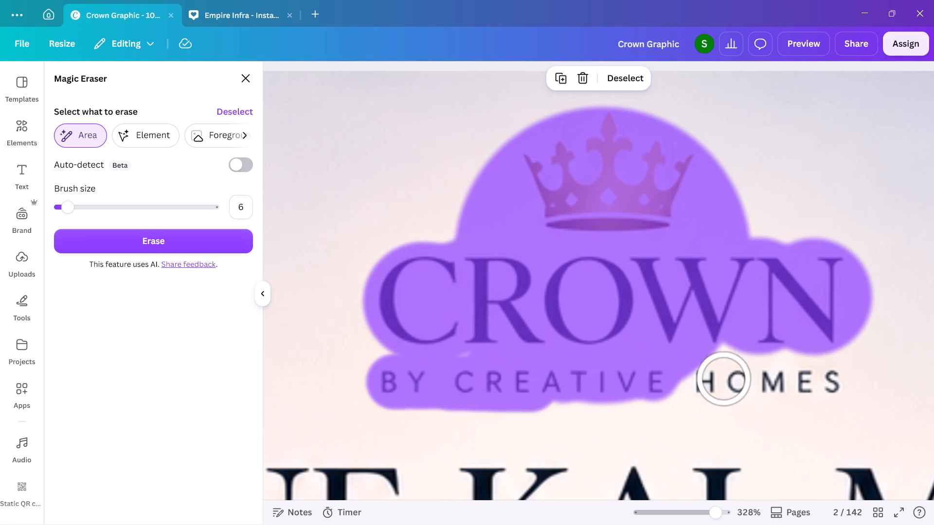
{"action": "left_click_drag", "start_coordinate": [701, 383], "coordinate": [826, 381]}
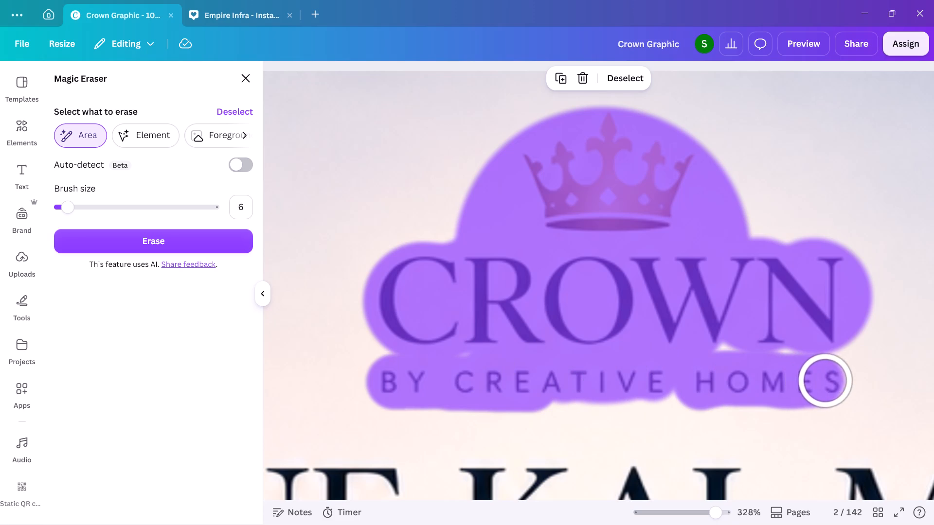
{"action": "left_click_drag", "start_coordinate": [798, 356], "coordinate": [724, 349]}
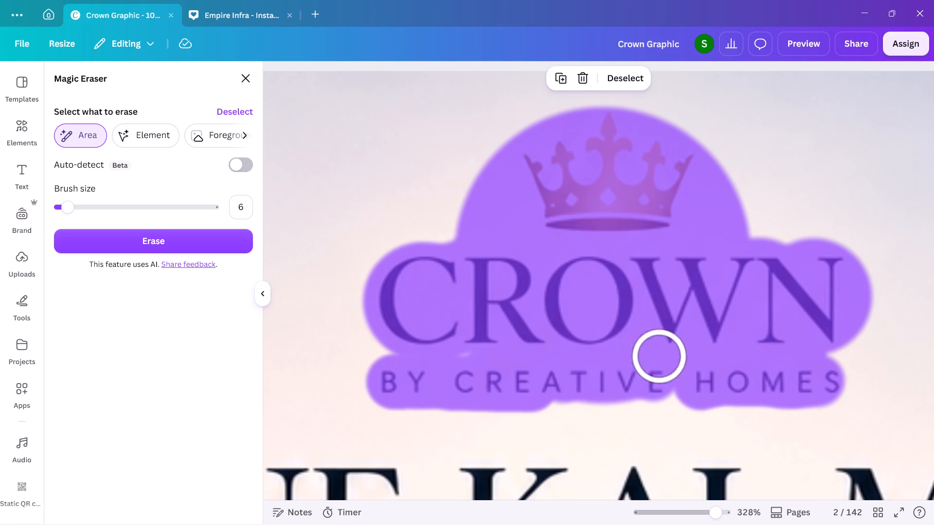
{"action": "left_click", "coordinate": [199, 245]}
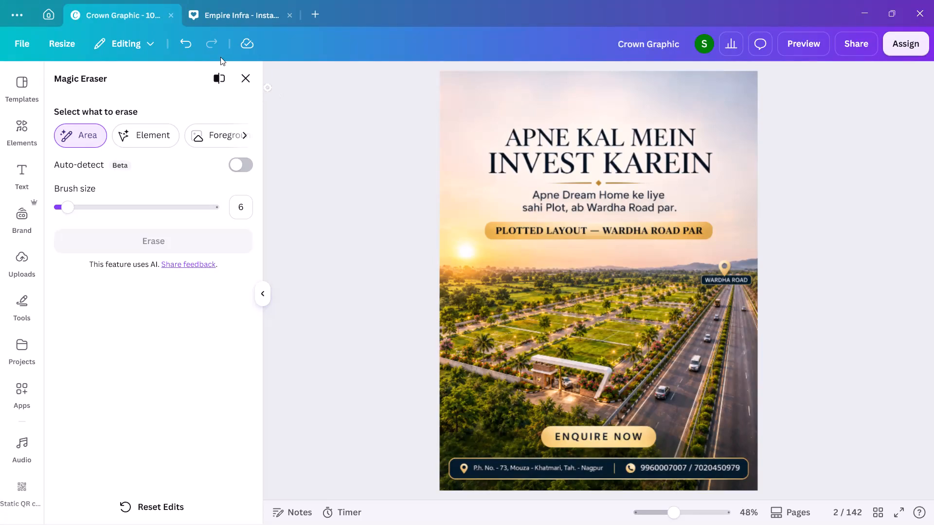
{"action": "left_click", "coordinate": [243, 85]}
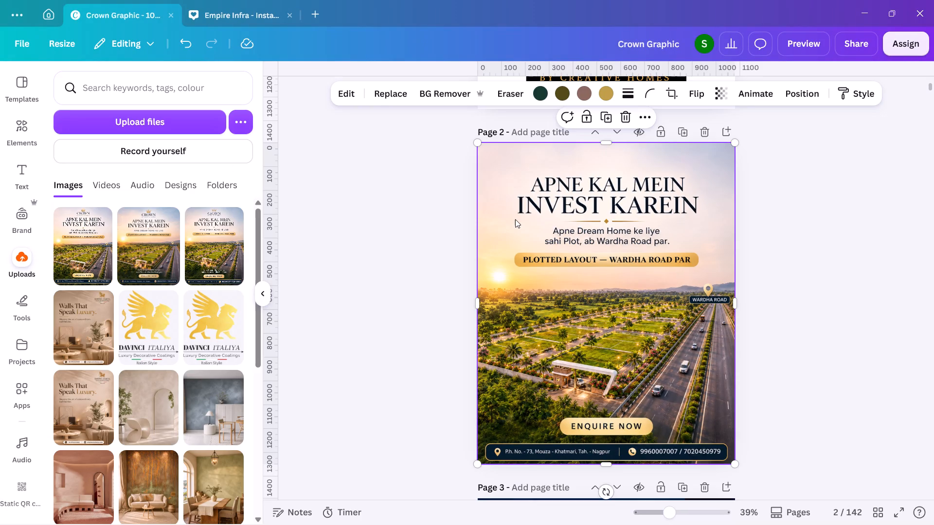
Browse the Crown Infra folder for a logo file to upload, and leave the file picker without choosing one.
{"action": "left_click", "coordinate": [130, 116]}
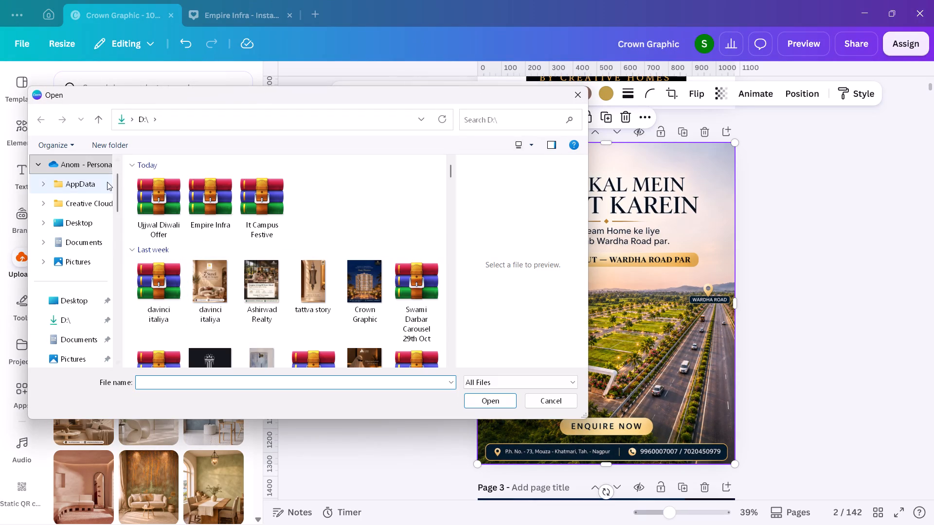
{"action": "scroll", "coordinate": [72, 292], "scroll_direction": "down", "scroll_amount": 1}
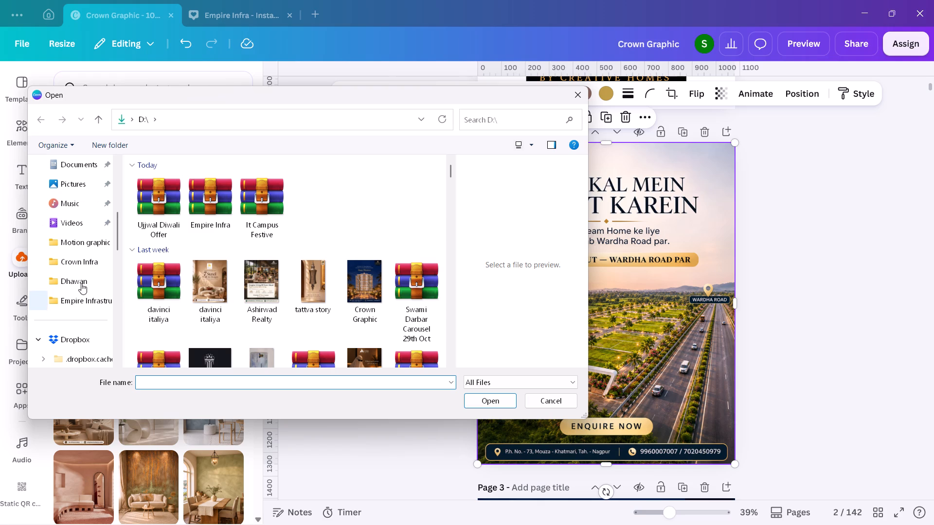
{"action": "left_click", "coordinate": [75, 263]}
{"action": "scroll", "coordinate": [322, 304], "scroll_direction": "down", "scroll_amount": 4}
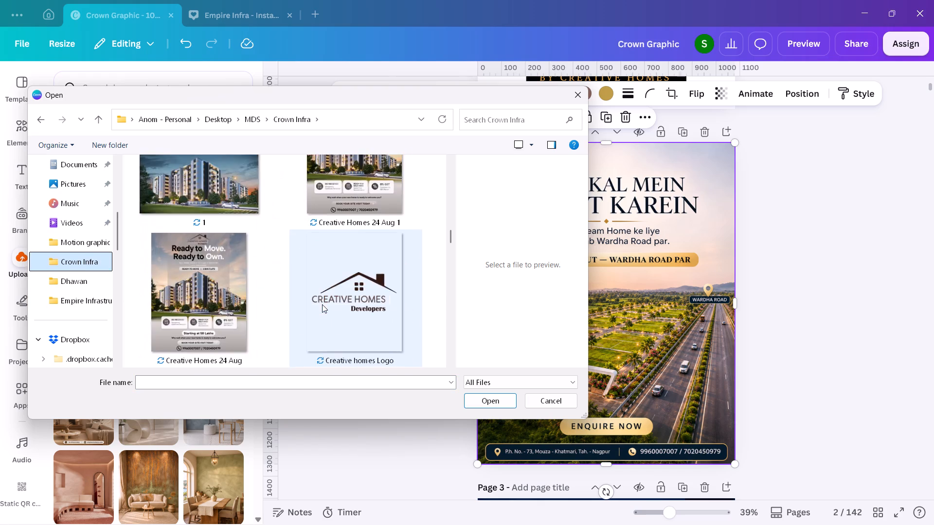
{"action": "scroll", "coordinate": [322, 304], "scroll_direction": "down", "scroll_amount": 3}
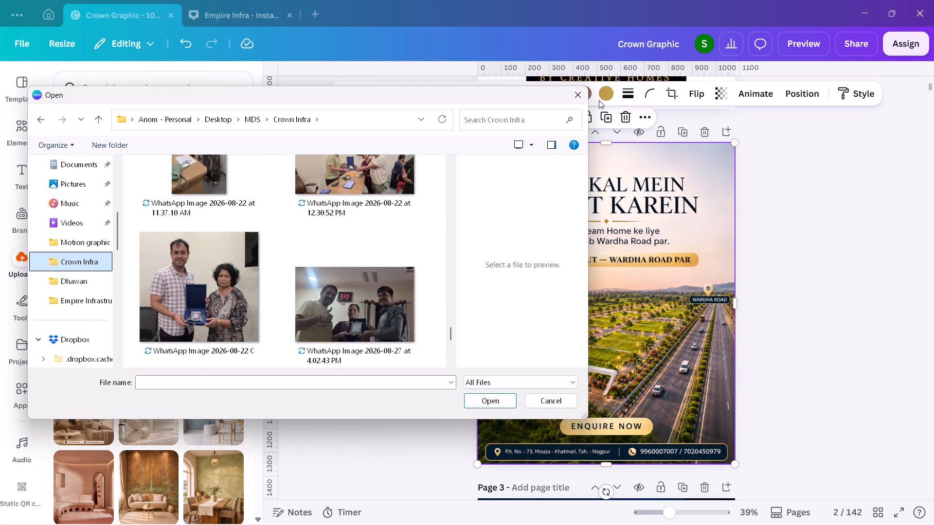
{"action": "left_click", "coordinate": [573, 98]}
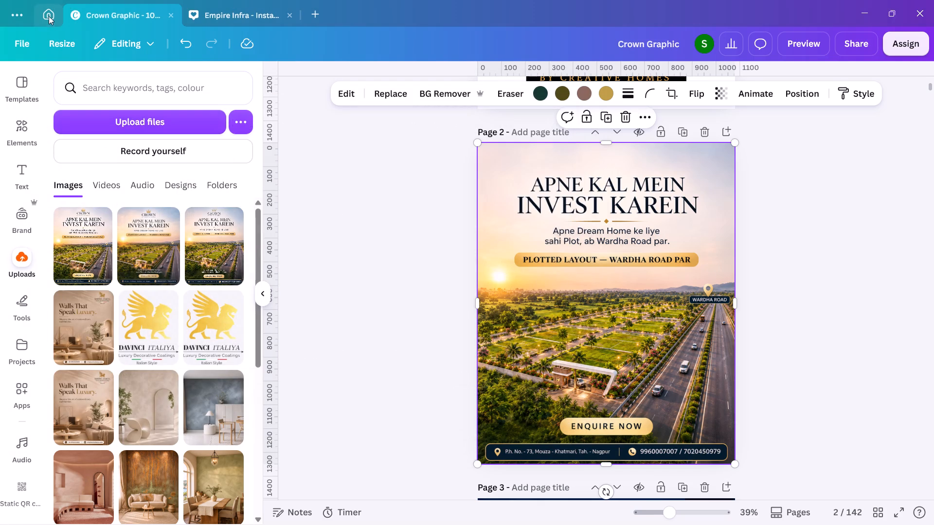
Find the Dhawan Group Logo's design among the recent designs on the home page and open it.
{"action": "left_click", "coordinate": [48, 19]}
{"action": "scroll", "coordinate": [488, 298], "scroll_direction": "down", "scroll_amount": 2}
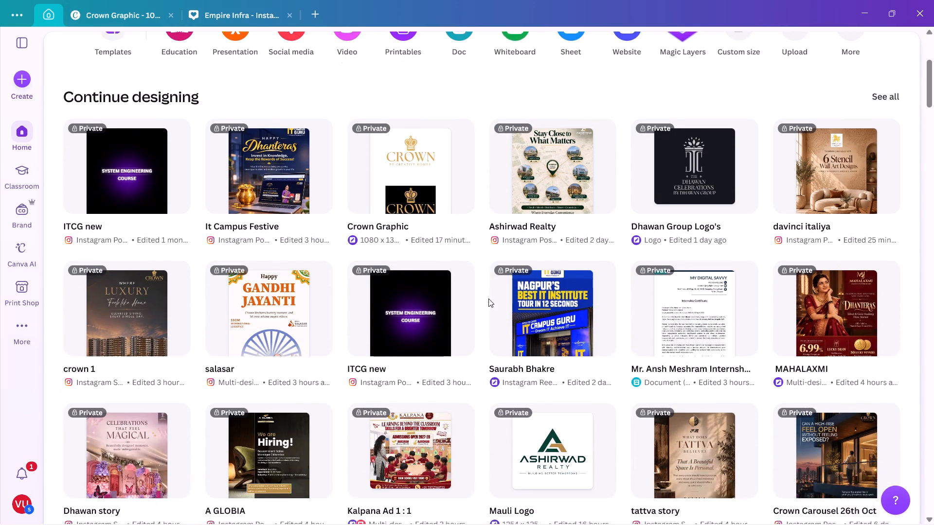
{"action": "scroll", "coordinate": [488, 298], "scroll_direction": "down", "scroll_amount": 5}
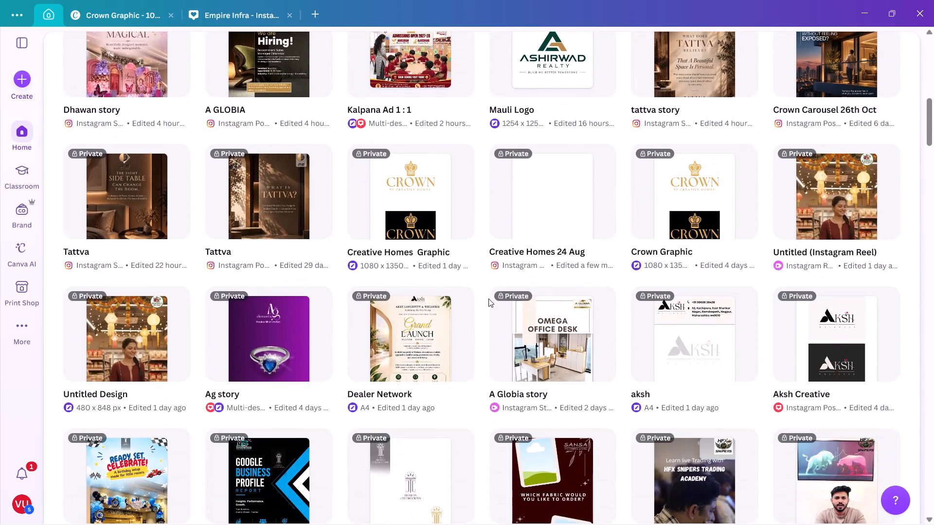
{"action": "scroll", "coordinate": [488, 298], "scroll_direction": "down", "scroll_amount": 7}
{"action": "scroll", "coordinate": [488, 298], "scroll_direction": "up", "scroll_amount": 8}
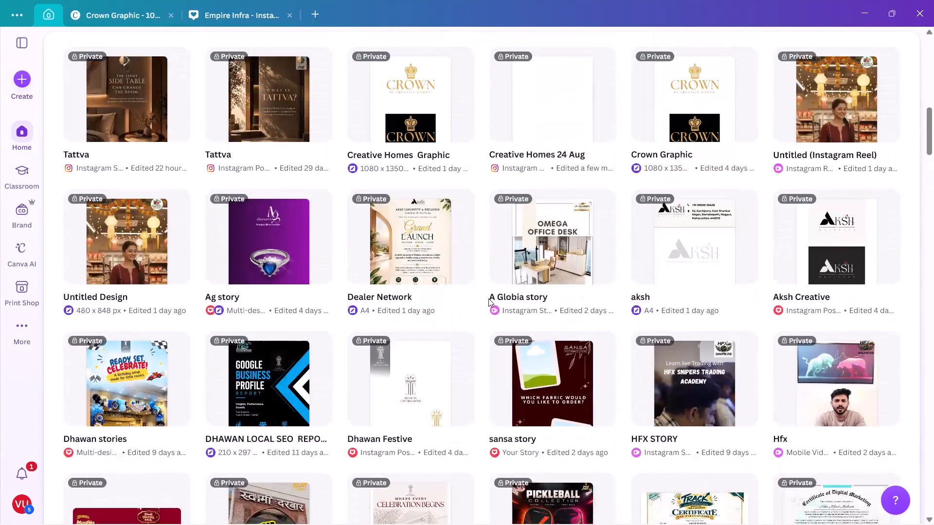
{"action": "scroll", "coordinate": [488, 298], "scroll_direction": "down", "scroll_amount": 1}
{"action": "scroll", "coordinate": [488, 298], "scroll_direction": "up", "scroll_amount": 2}
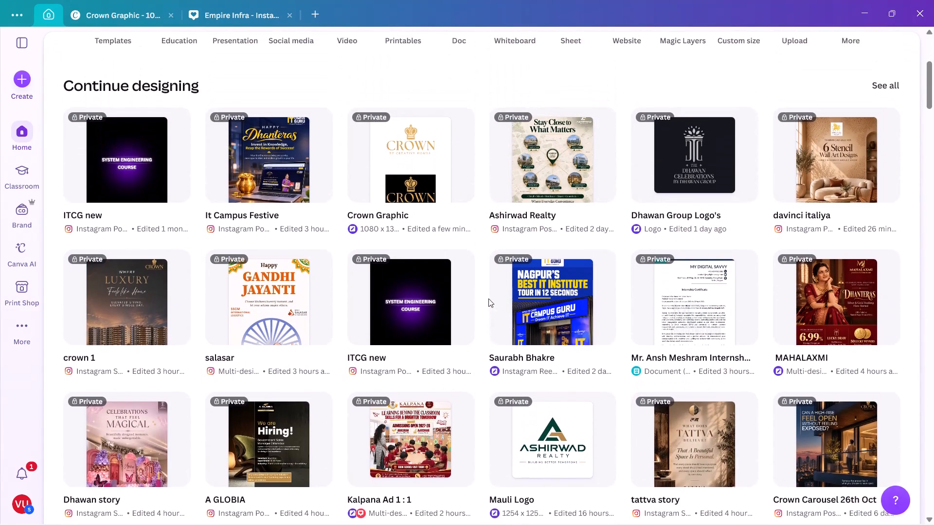
{"action": "left_click", "coordinate": [664, 214]}
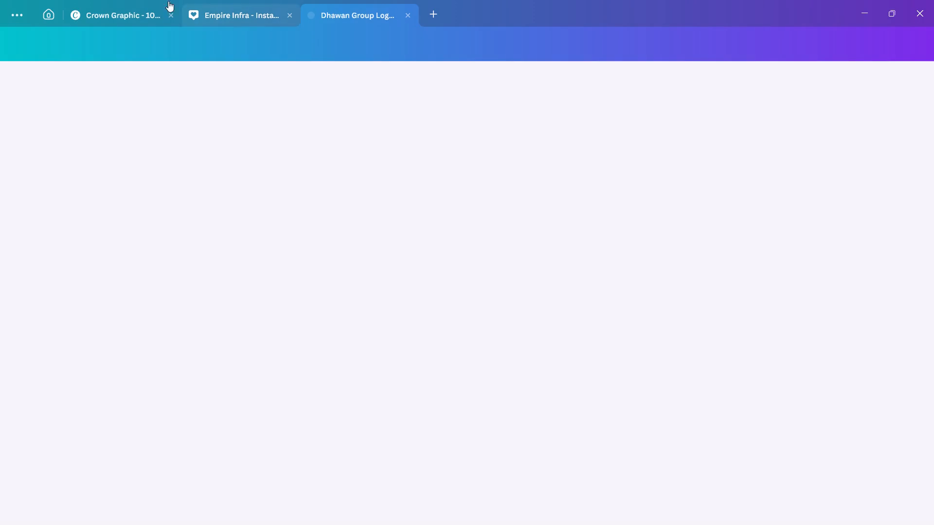
On page 6 of Dhawan Group Logo's, group the Creative Homes Developers logo with its "By Dhawan Group" text.
{"action": "scroll", "coordinate": [455, 307], "scroll_direction": "up", "scroll_amount": 2}
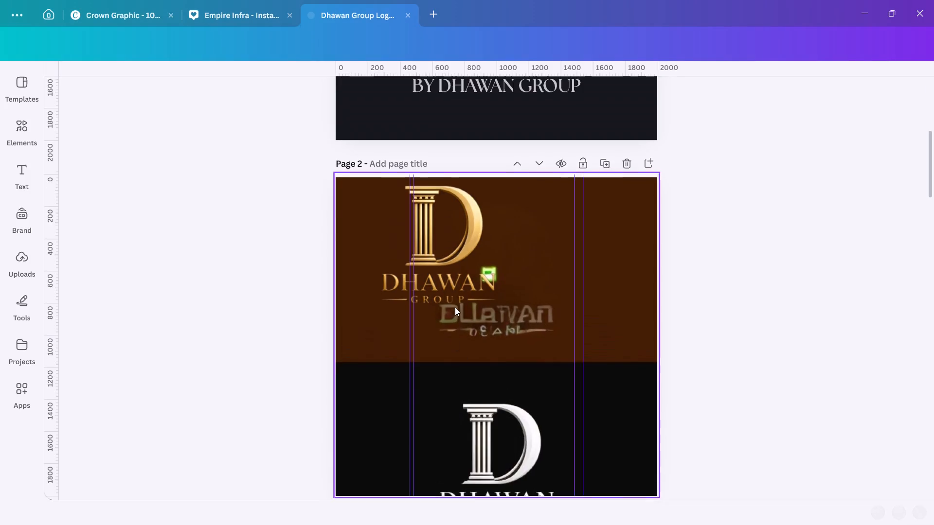
{"action": "scroll", "coordinate": [455, 307], "scroll_direction": "up", "scroll_amount": 6}
{"action": "scroll", "coordinate": [455, 307], "scroll_direction": "down", "scroll_amount": 7}
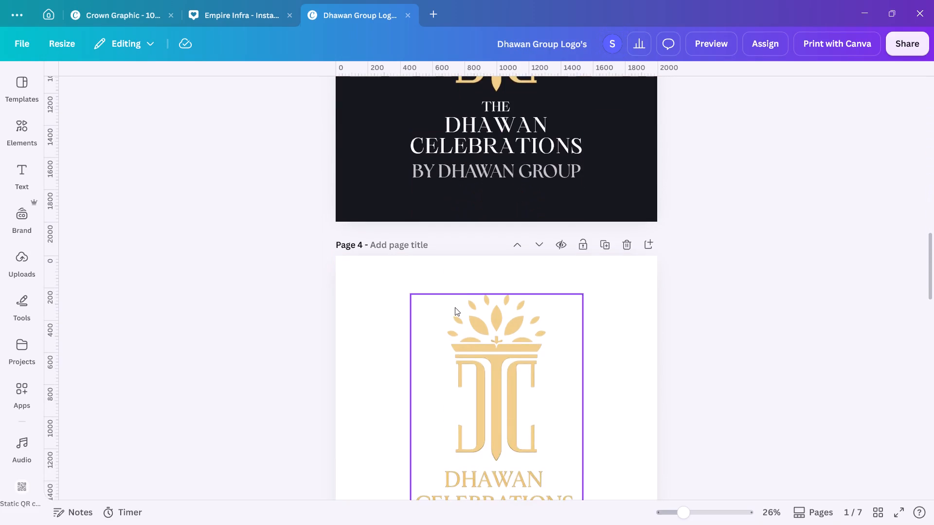
{"action": "scroll", "coordinate": [455, 307], "scroll_direction": "up", "scroll_amount": 5}
{"action": "scroll", "coordinate": [455, 307], "scroll_direction": "down", "scroll_amount": 6}
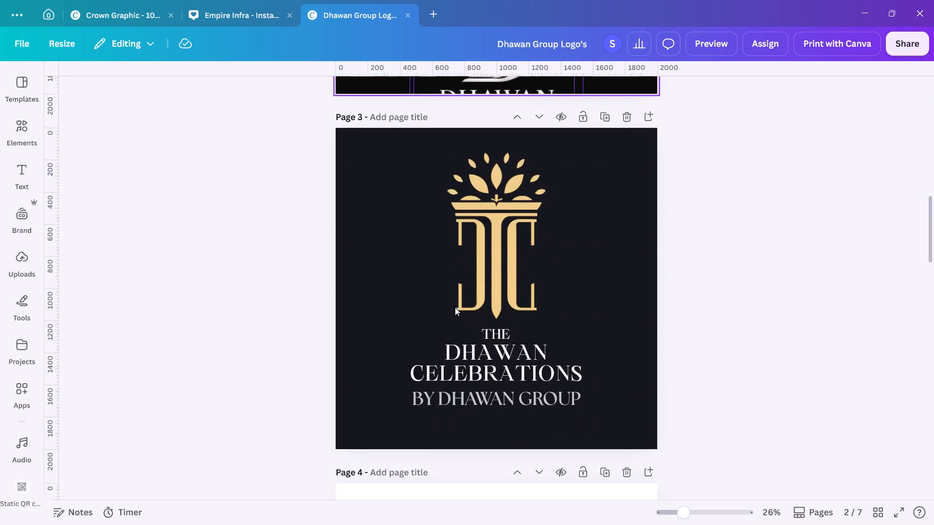
{"action": "scroll", "coordinate": [455, 307], "scroll_direction": "down", "scroll_amount": 5}
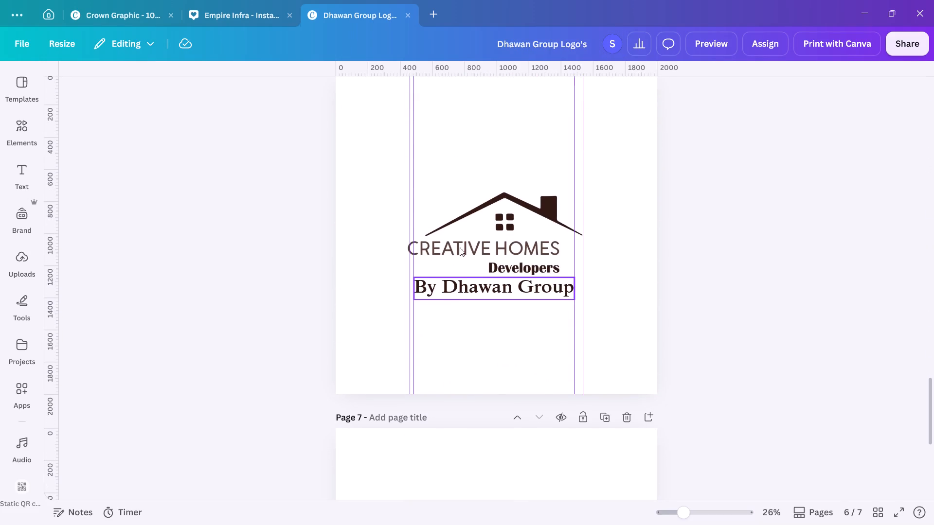
{"action": "left_click", "coordinate": [462, 245]}
{"action": "left_click", "coordinate": [472, 289], "text": "shift"}
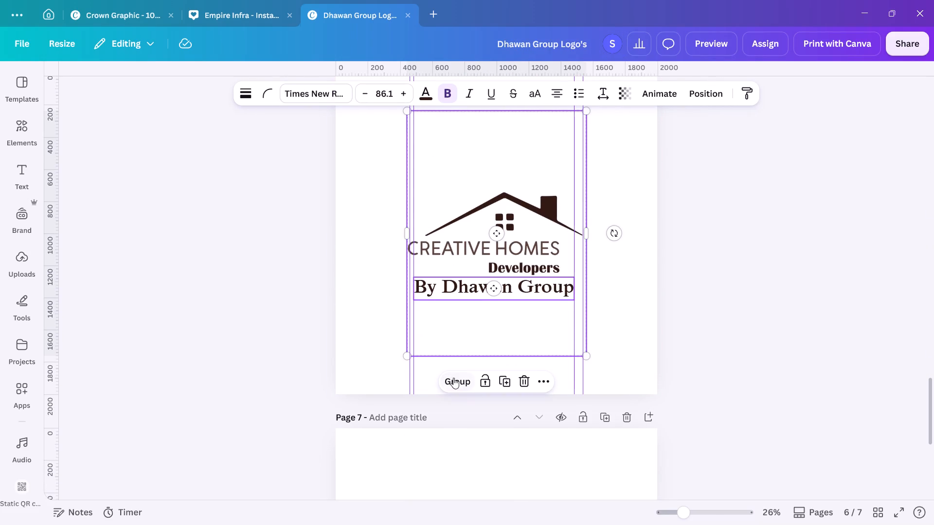
{"action": "left_click", "coordinate": [456, 381]}
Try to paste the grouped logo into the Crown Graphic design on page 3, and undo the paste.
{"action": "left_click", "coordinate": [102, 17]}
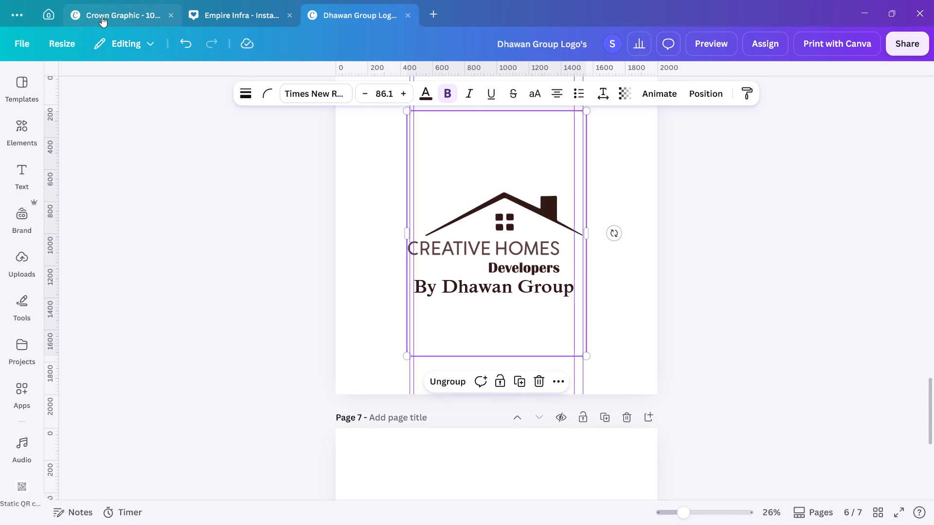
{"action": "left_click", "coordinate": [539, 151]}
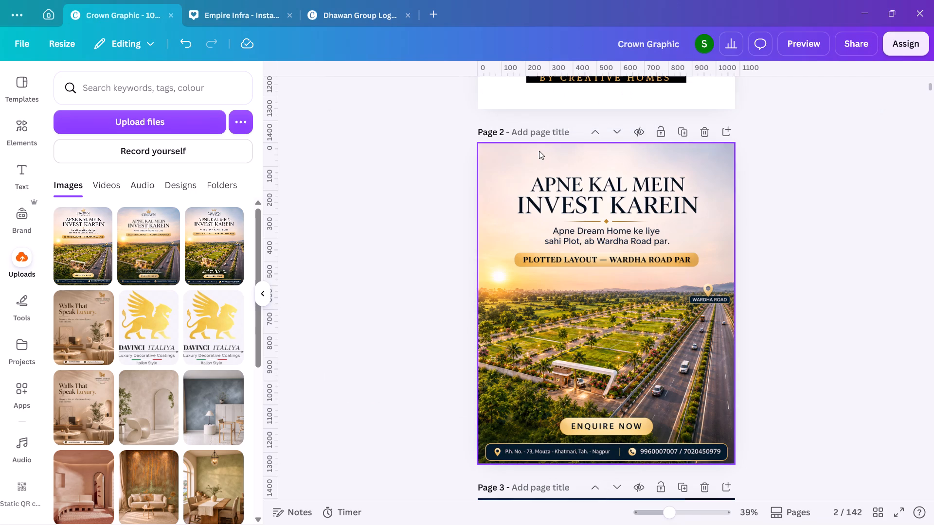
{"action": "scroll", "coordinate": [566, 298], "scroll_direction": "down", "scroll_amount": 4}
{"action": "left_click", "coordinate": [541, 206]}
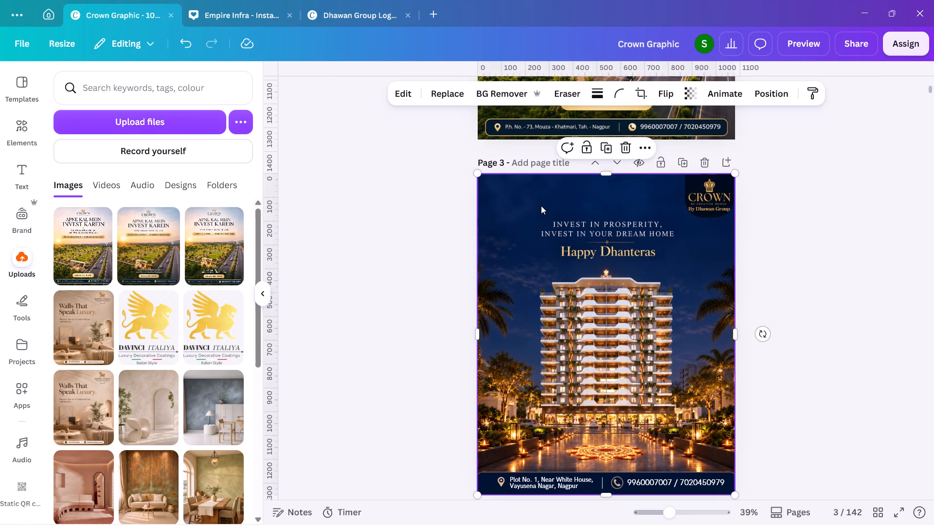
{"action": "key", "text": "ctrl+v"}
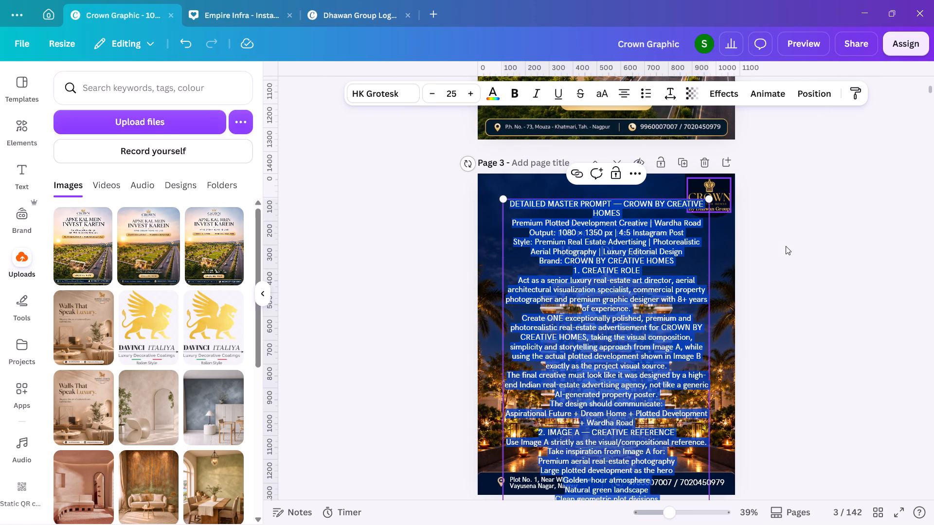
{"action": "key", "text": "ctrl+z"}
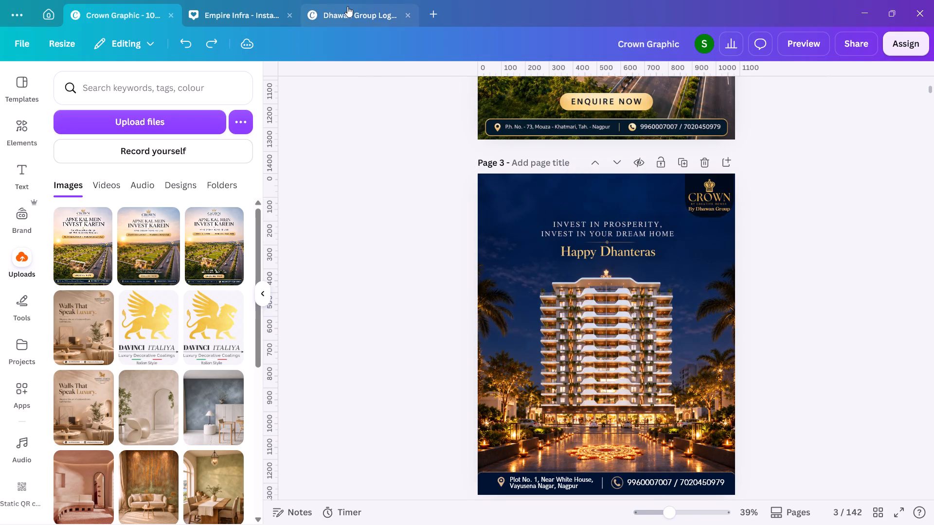
Download only page 6 of Dhawan Group Logo's as a PNG at size 2.5, saving it in D:\ over the existing Dhawan Group Logo's file.
{"action": "left_click", "coordinate": [347, 6]}
{"action": "scroll", "coordinate": [591, 230], "scroll_direction": "up", "scroll_amount": 1}
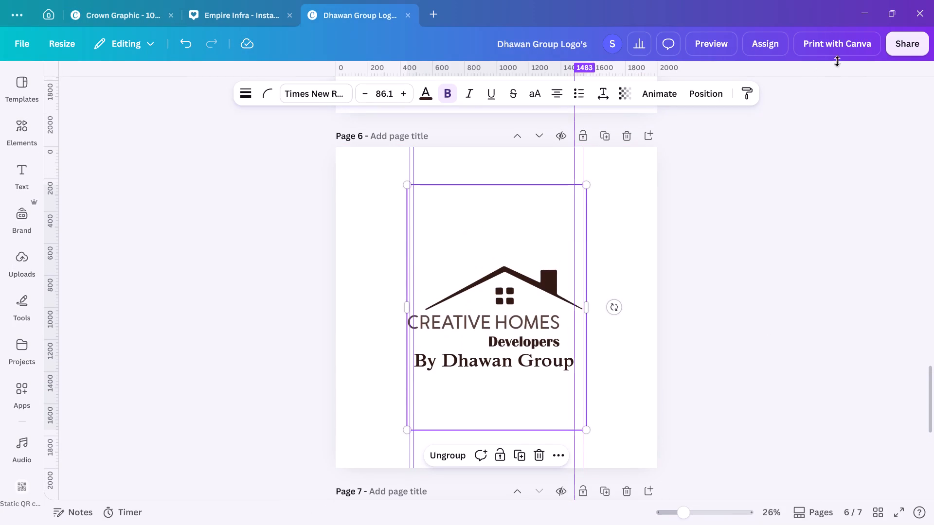
{"action": "left_click", "coordinate": [907, 52]}
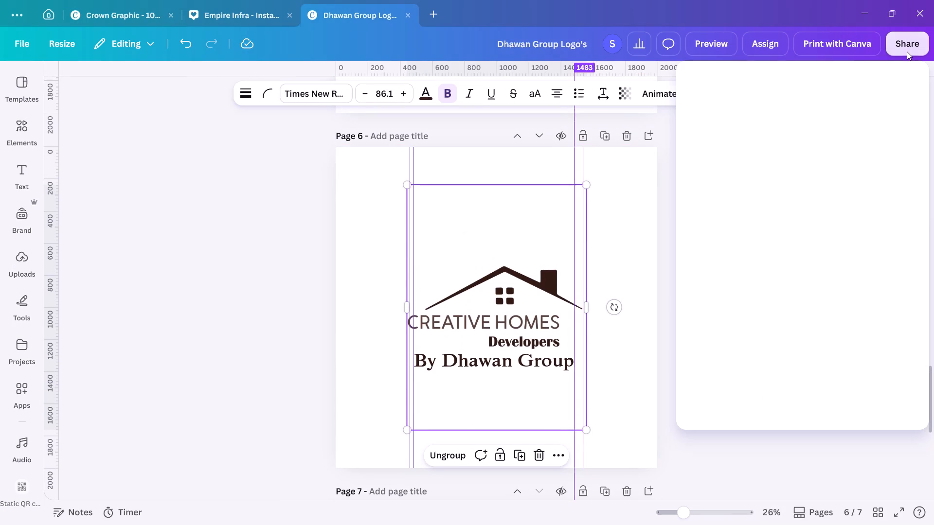
{"action": "left_click", "coordinate": [779, 328]}
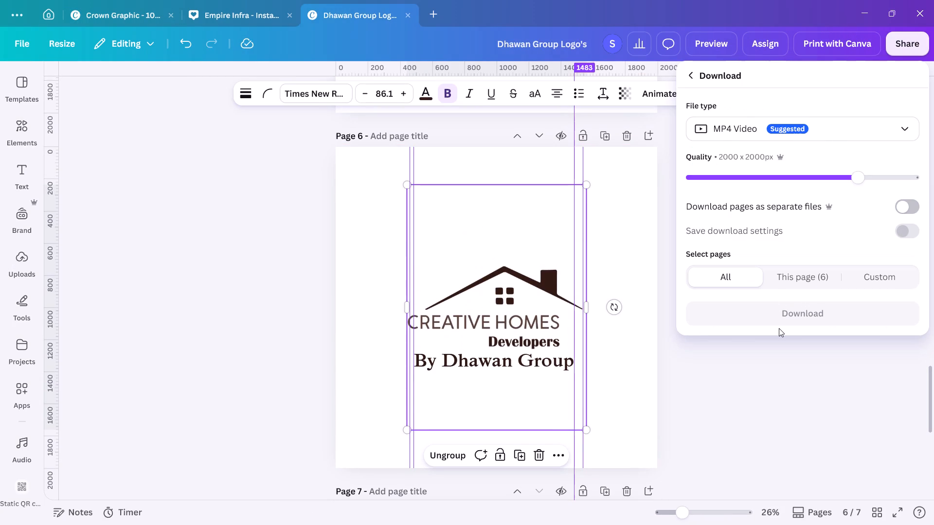
{"action": "left_click", "coordinate": [803, 279]}
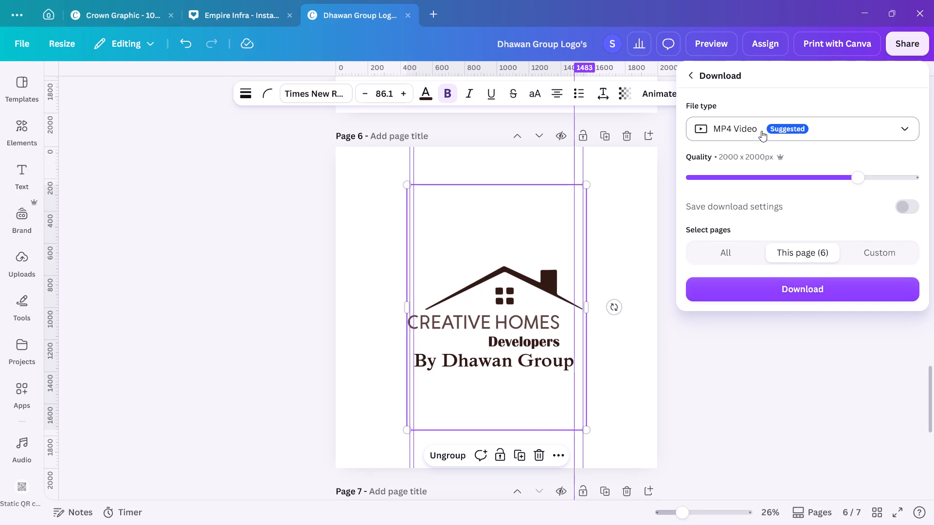
{"action": "left_click", "coordinate": [761, 132]}
{"action": "left_click", "coordinate": [755, 199]}
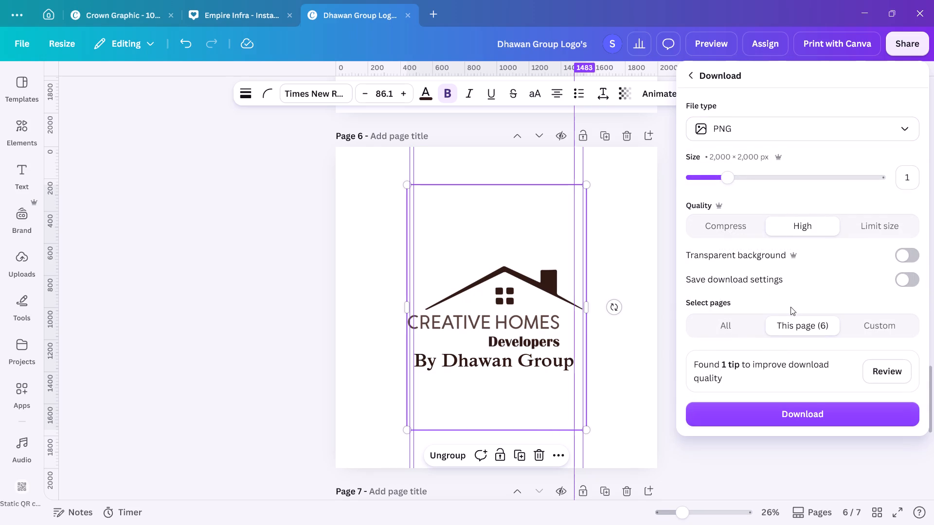
{"action": "left_click", "coordinate": [903, 169]}
{"action": "type", "text": "2.54"}
{"action": "key", "text": "BackSpace"}
{"action": "key", "text": "Return"}
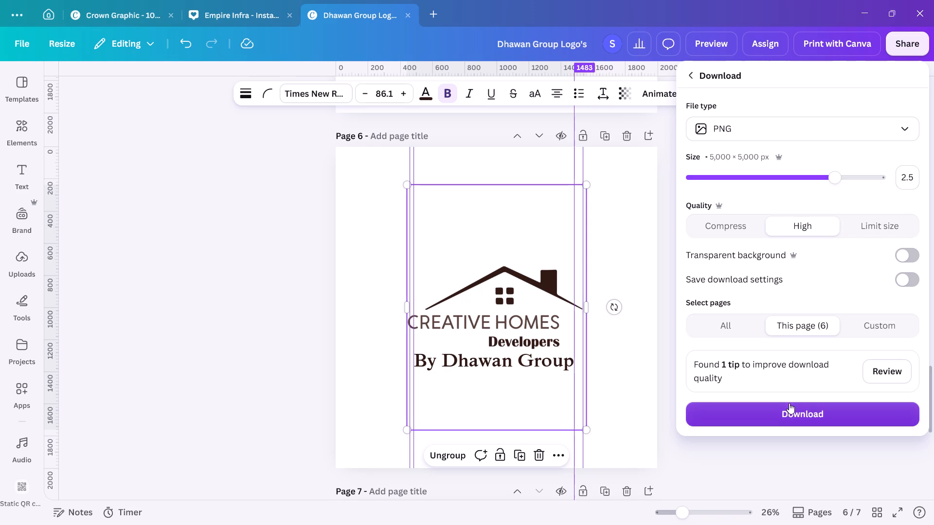
{"action": "left_click", "coordinate": [786, 408]}
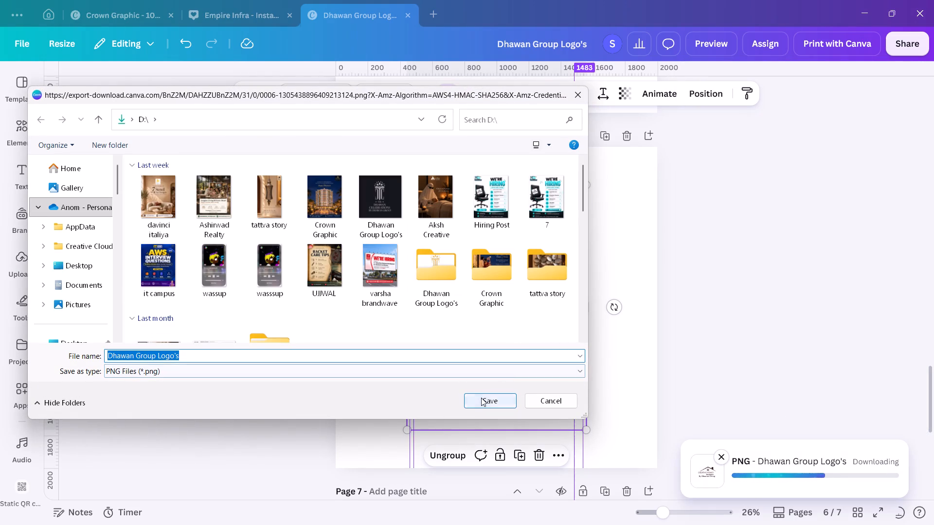
{"action": "left_click", "coordinate": [482, 398]}
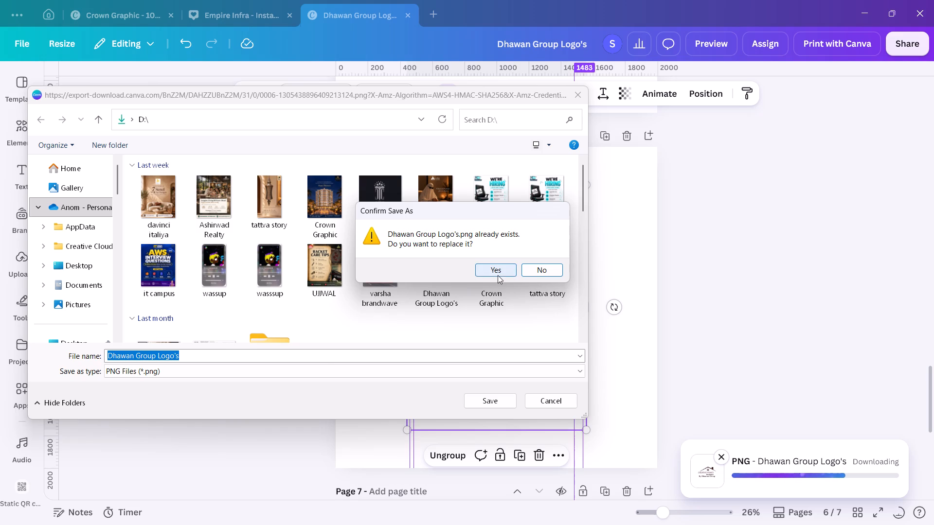
{"action": "left_click", "coordinate": [498, 275]}
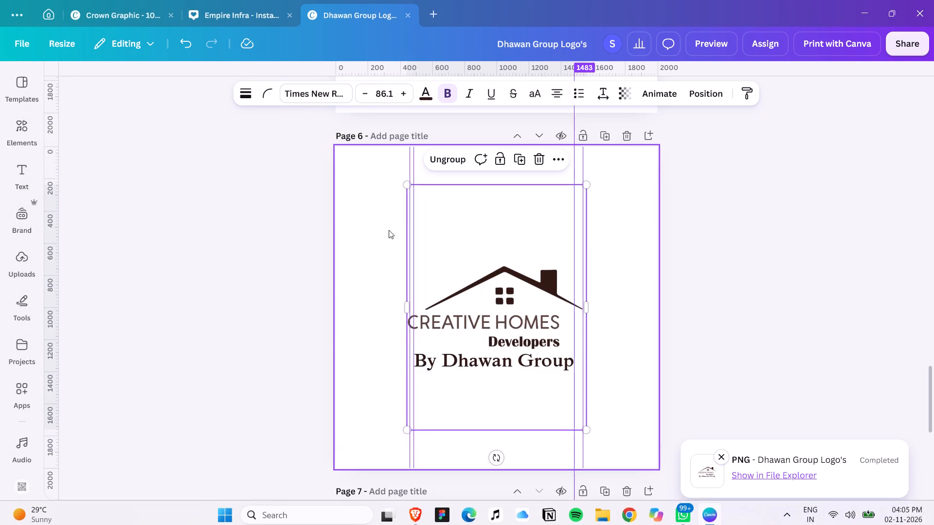
Upload the Dhawan Group Logo's image from D:\ to the Crown Graphic design's uploads.
{"action": "left_click", "coordinate": [135, 12]}
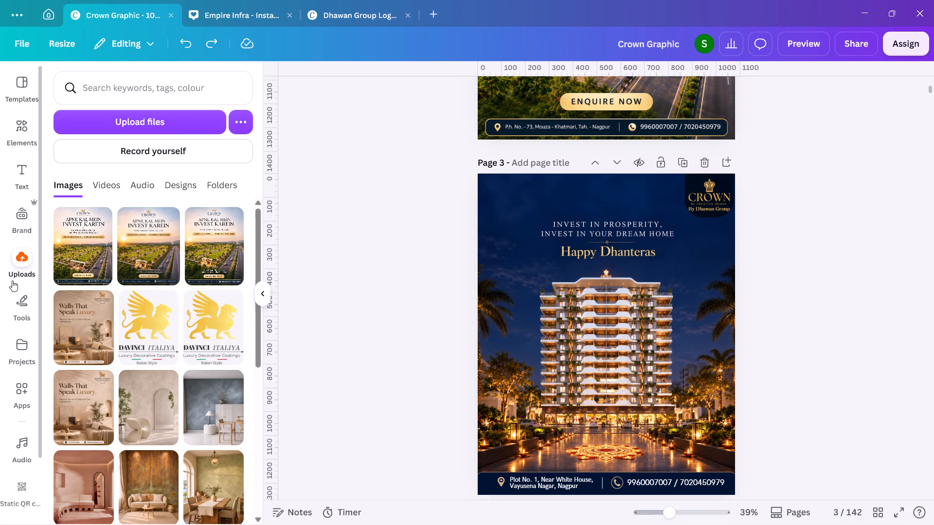
{"action": "left_click", "coordinate": [110, 128]}
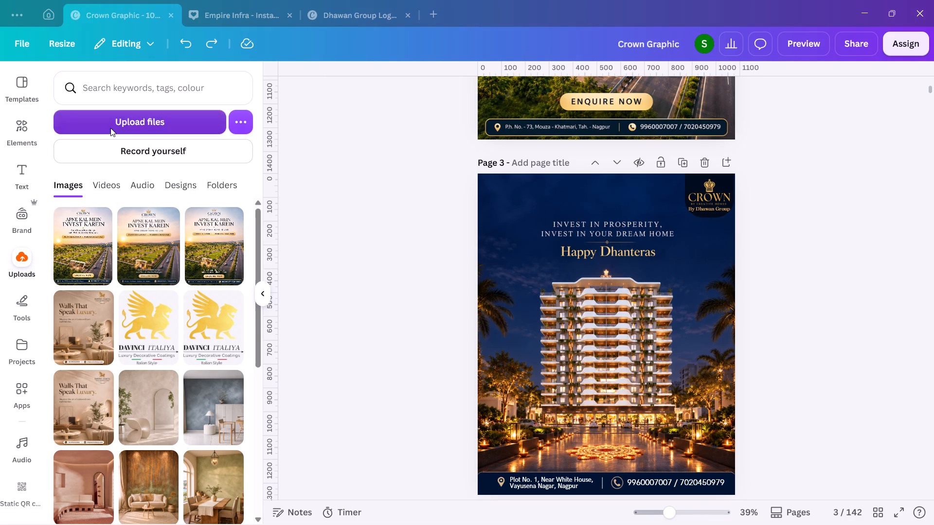
{"action": "left_click", "coordinate": [150, 182]}
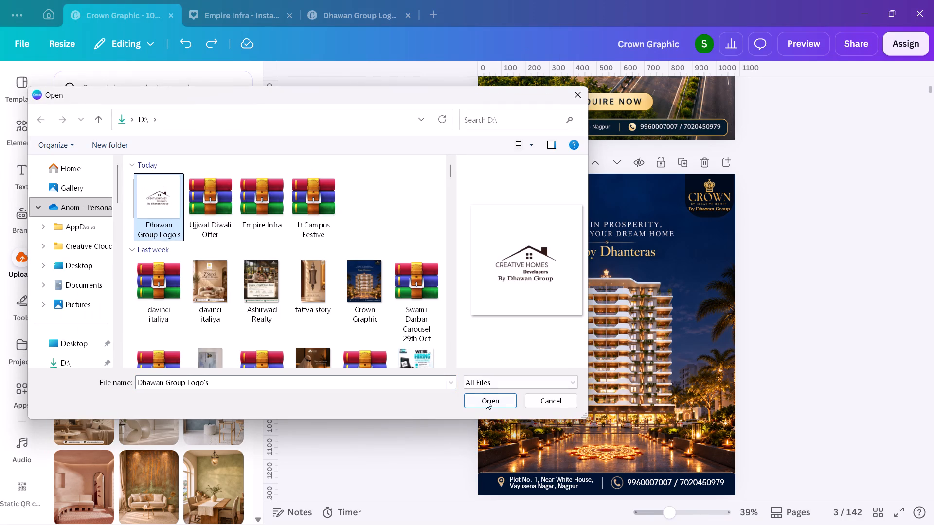
{"action": "left_click", "coordinate": [493, 402]}
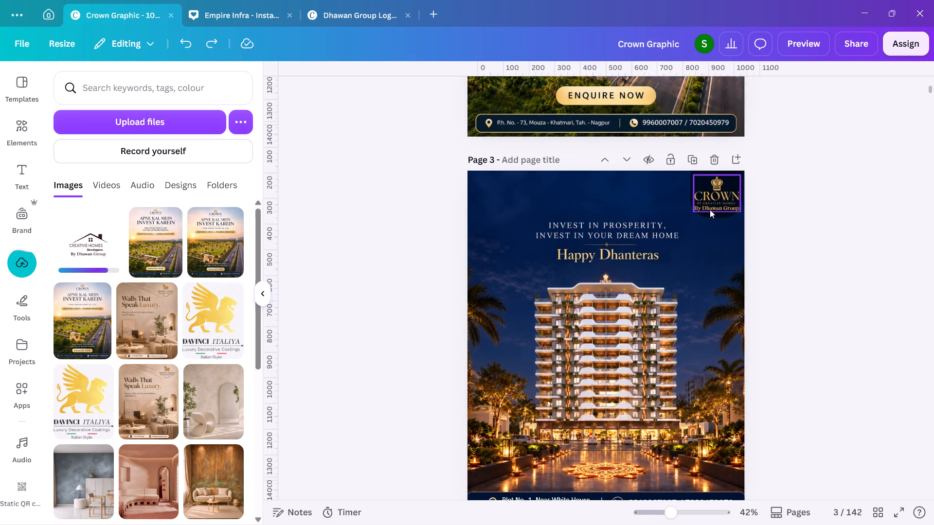
Delete the Crown "By Dhawan Group" logo and its dark backing shape from the top-right corner of page 3.
{"action": "left_click", "coordinate": [812, 193]}
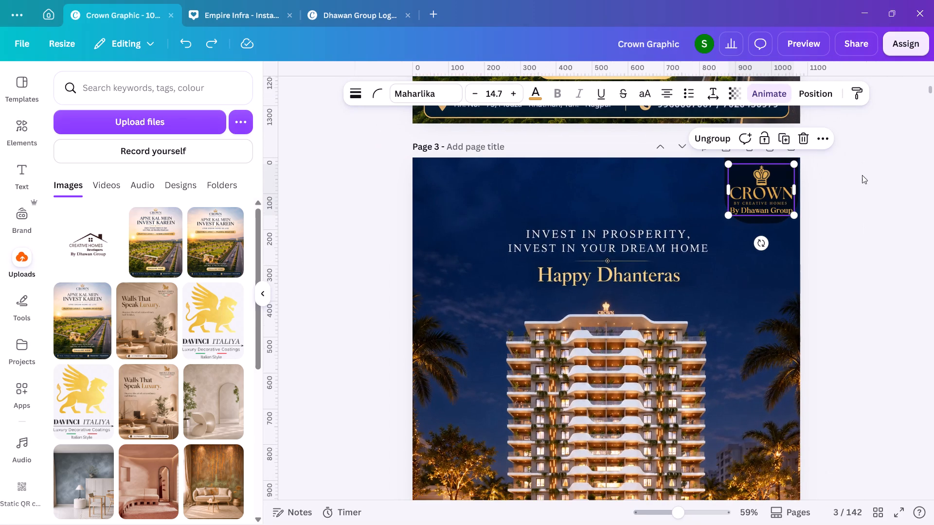
{"action": "left_click_drag", "start_coordinate": [852, 170], "coordinate": [756, 189]}
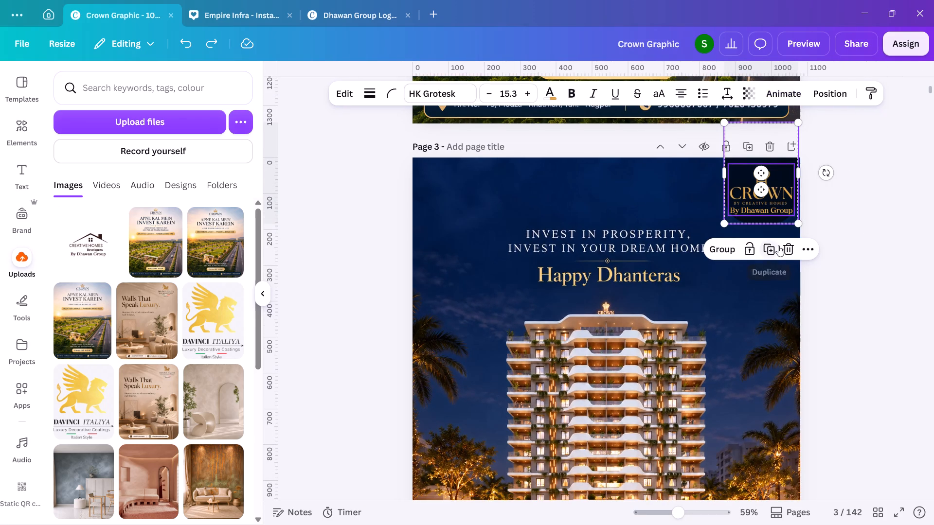
{"action": "left_click", "coordinate": [787, 245]}
Copy the grouped Crown "By Creative Homes" logo from page 5 and paste it onto page 3.
{"action": "scroll", "coordinate": [787, 236], "scroll_direction": "down", "scroll_amount": 5}
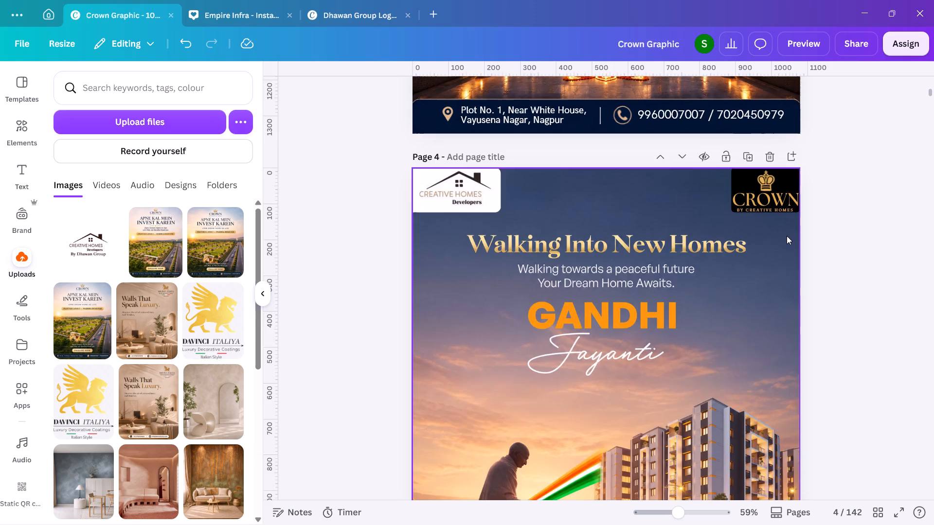
{"action": "scroll", "coordinate": [787, 236], "scroll_direction": "down", "scroll_amount": 6}
{"action": "left_click", "coordinate": [764, 189]}
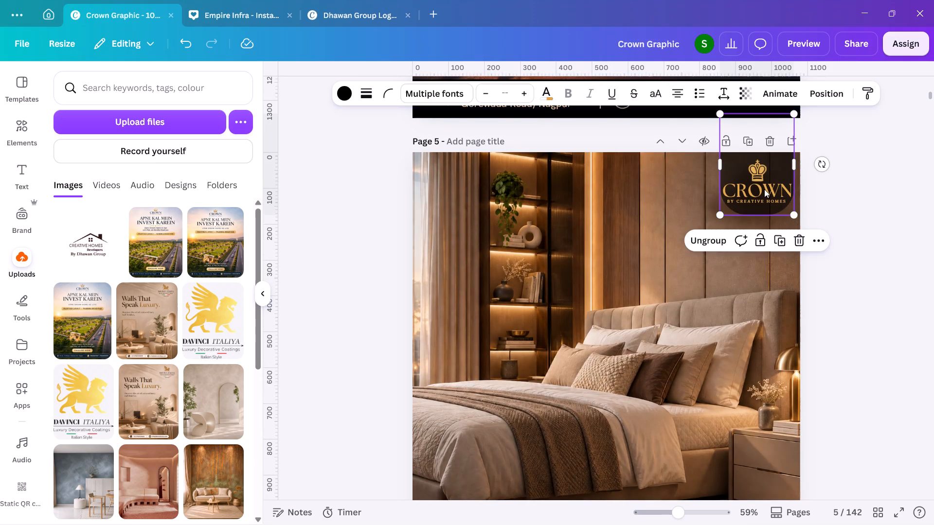
{"action": "key", "text": "ctrl+c"}
{"action": "scroll", "coordinate": [764, 189], "scroll_direction": "up", "scroll_amount": 12}
{"action": "scroll", "coordinate": [764, 189], "scroll_direction": "down", "scroll_amount": 3}
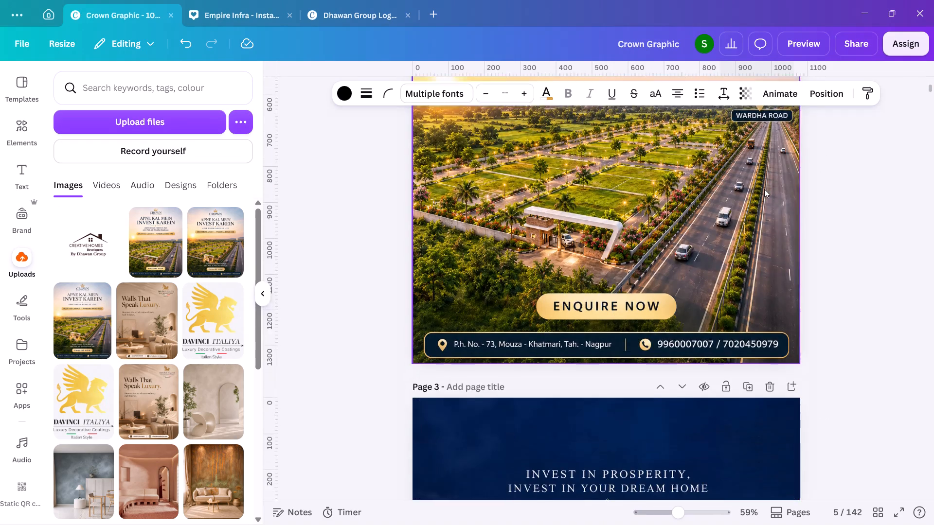
{"action": "scroll", "coordinate": [764, 189], "scroll_direction": "down", "scroll_amount": 3}
{"action": "left_click", "coordinate": [733, 270]}
{"action": "key", "text": "ctrl+v"}
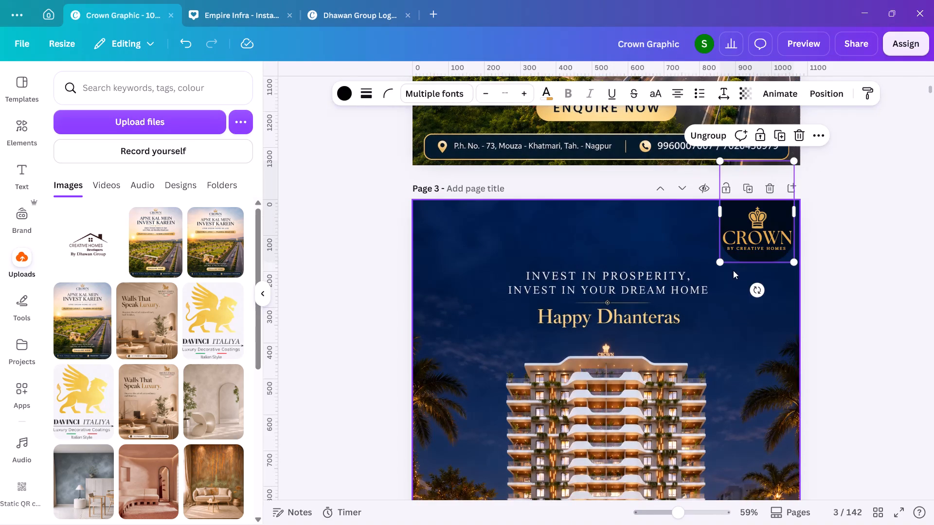
{"action": "double_click", "coordinate": [826, 335]}
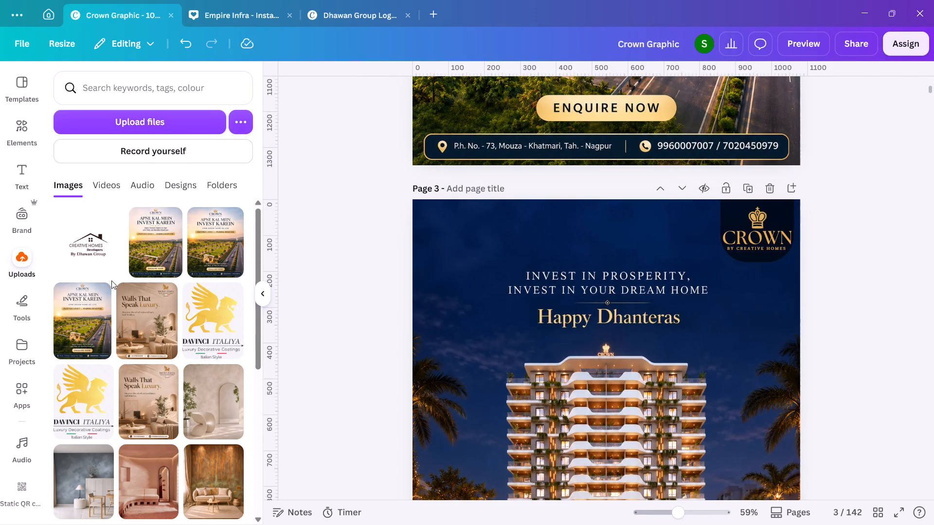
Add the uploaded Creative Homes Developers By Dhawan Group logo to page 3 and crop the blank space above and left of its artwork.
{"action": "left_click", "coordinate": [104, 260]}
{"action": "left_click_drag", "start_coordinate": [586, 402], "coordinate": [543, 324]}
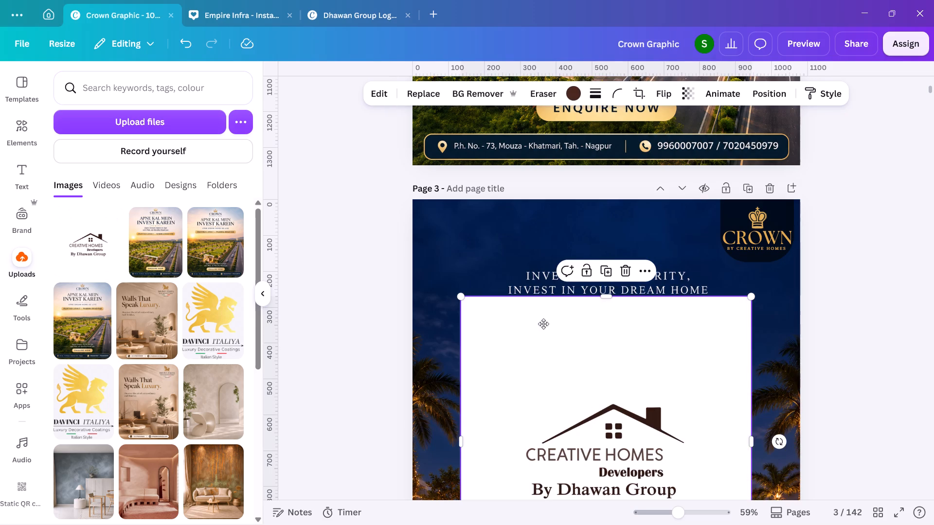
{"action": "left_click_drag", "start_coordinate": [543, 324], "coordinate": [556, 315]}
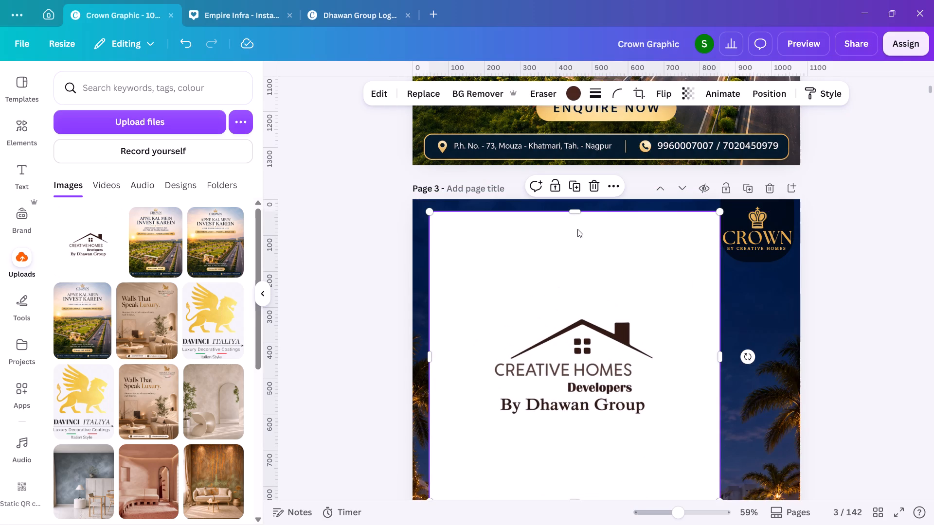
{"action": "left_click_drag", "start_coordinate": [576, 214], "coordinate": [588, 314]}
{"action": "left_click_drag", "start_coordinate": [432, 411], "coordinate": [495, 404]}
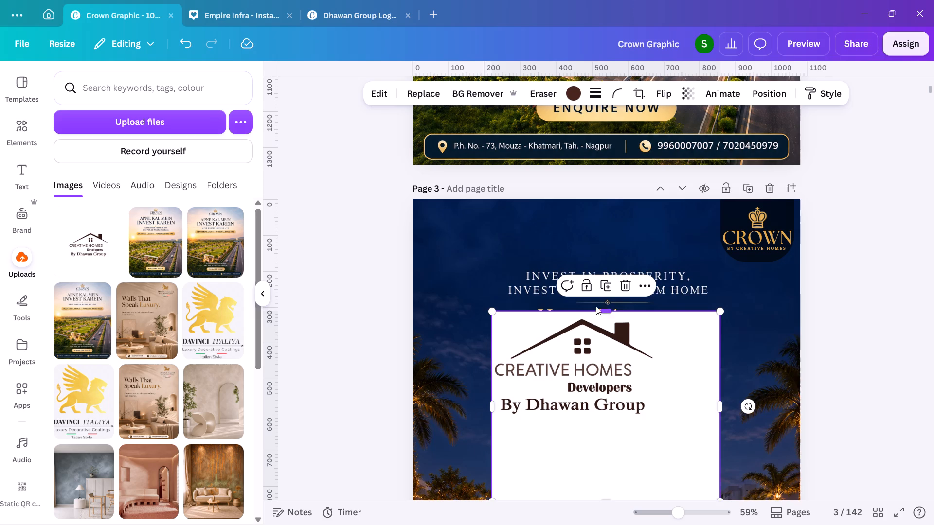
{"action": "left_click_drag", "start_coordinate": [599, 308], "coordinate": [599, 313]}
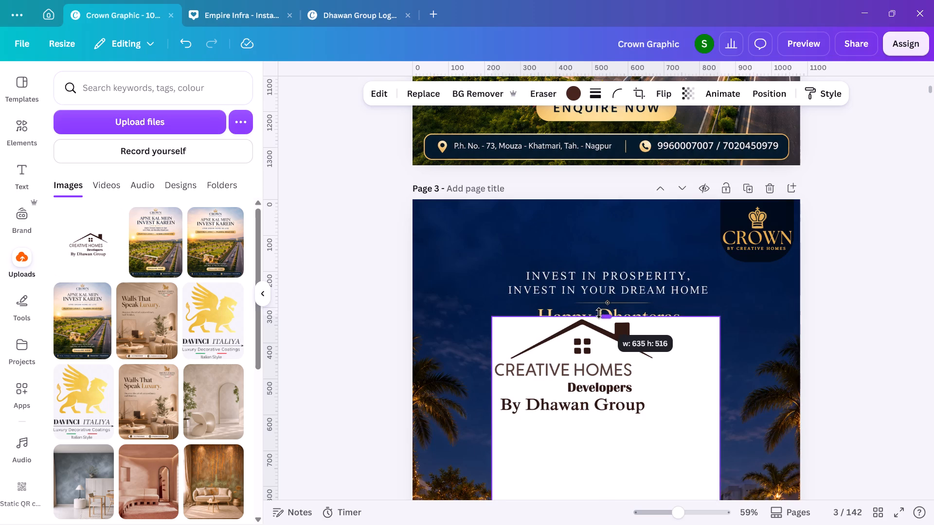
{"action": "left_click_drag", "start_coordinate": [599, 313], "coordinate": [599, 312]}
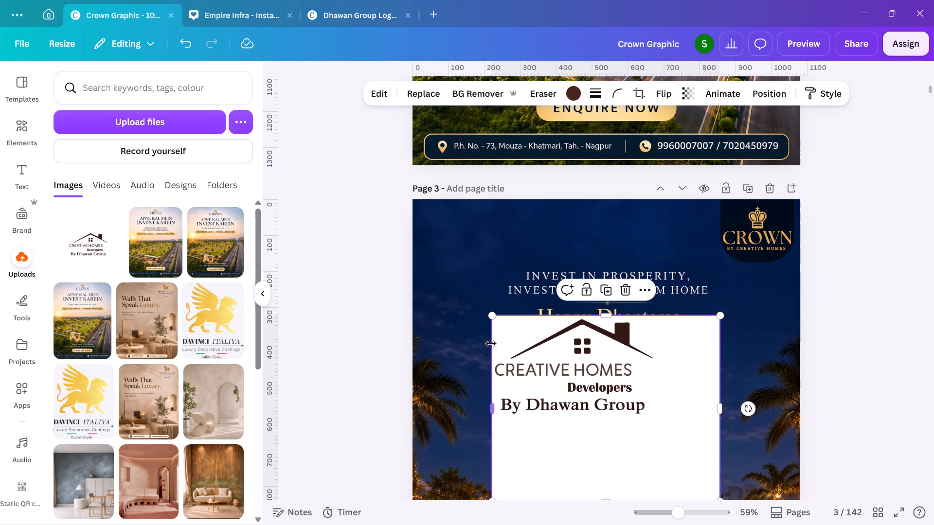
{"action": "left_click", "coordinate": [491, 344]}
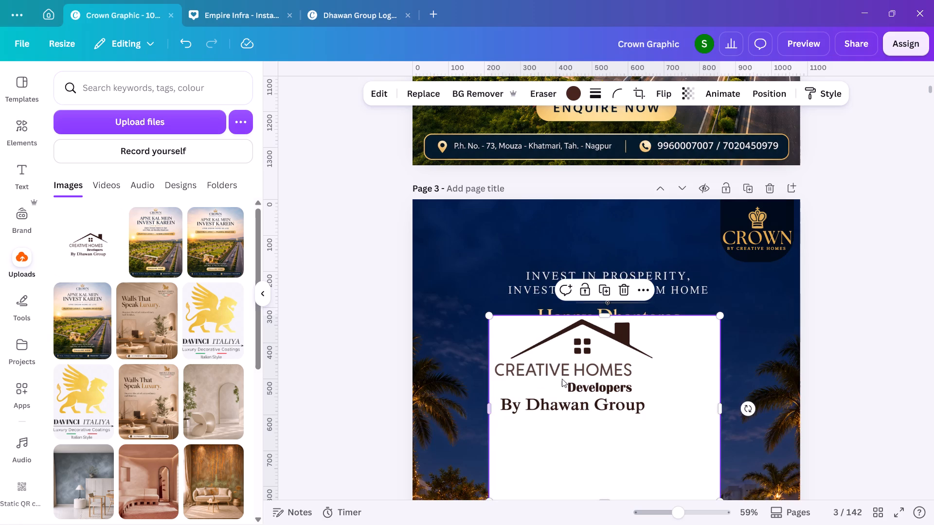
Place the Creative Homes logo in page 3's top-left corner and crop the blank space below and right to about 464 × 284.
{"action": "left_click_drag", "start_coordinate": [565, 383], "coordinate": [489, 266]}
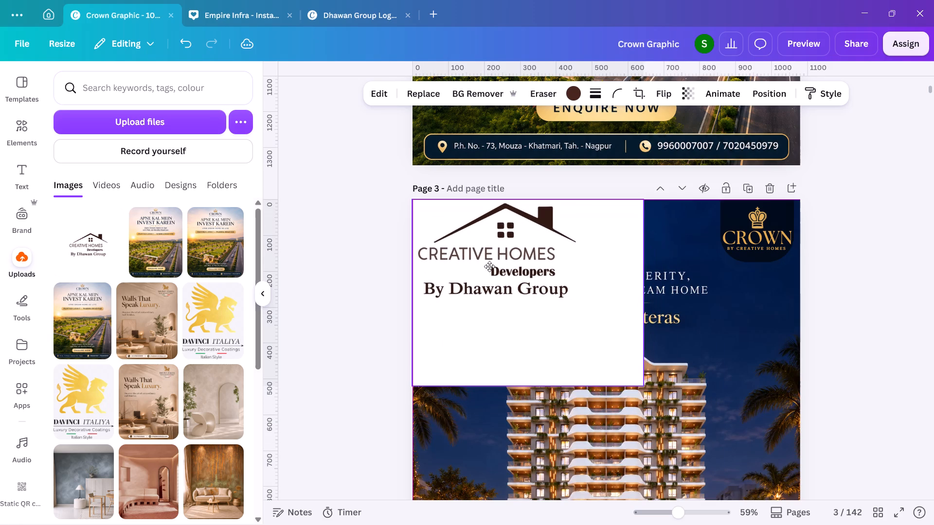
{"action": "left_click_drag", "start_coordinate": [489, 266], "coordinate": [487, 267]}
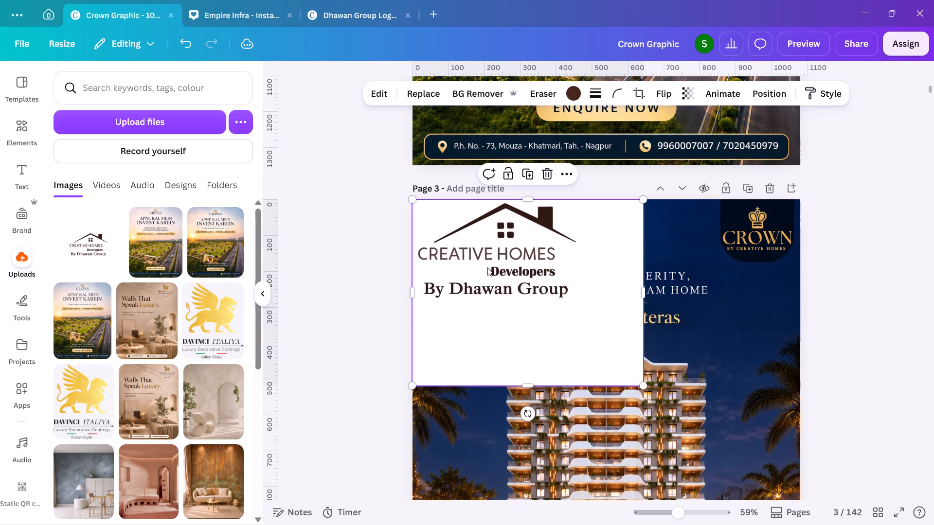
{"action": "left_click_drag", "start_coordinate": [529, 384], "coordinate": [530, 301]}
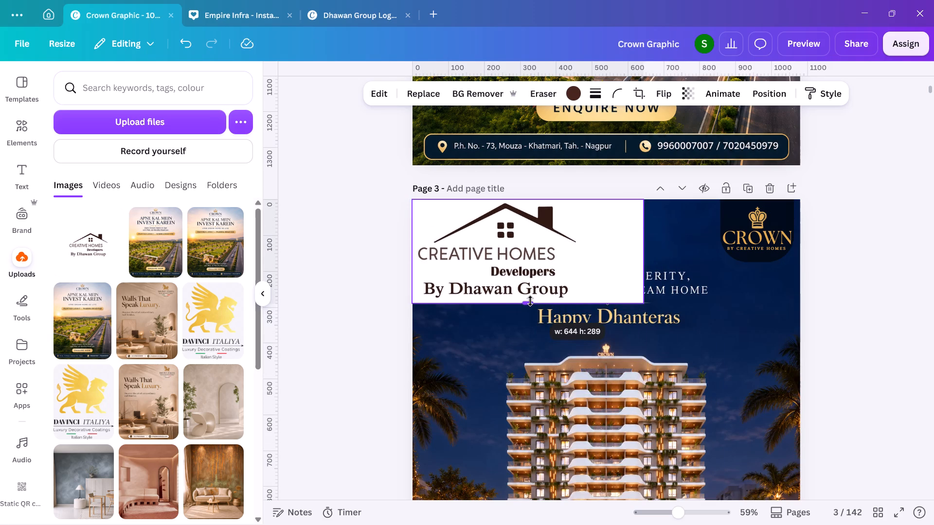
{"action": "left_click_drag", "start_coordinate": [530, 301], "coordinate": [530, 299]}
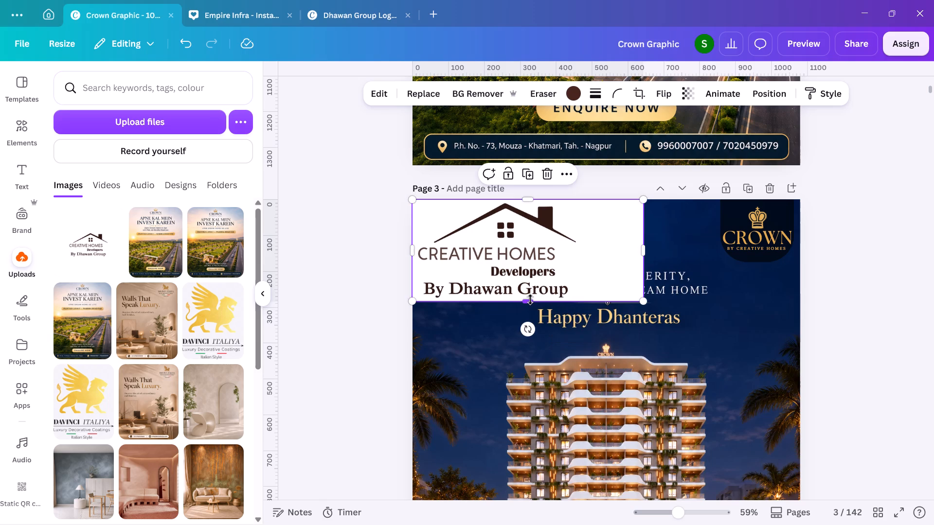
{"action": "left_click_drag", "start_coordinate": [644, 249], "coordinate": [602, 247]}
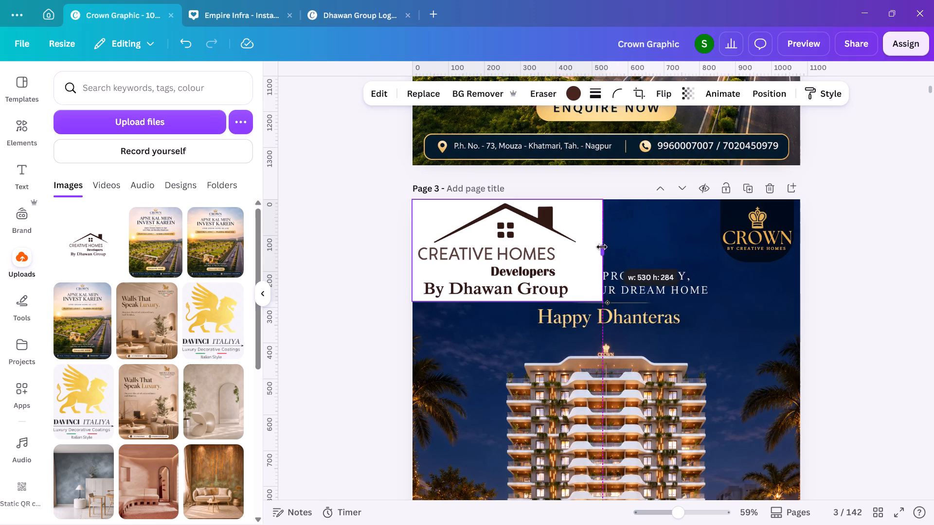
{"action": "left_click_drag", "start_coordinate": [602, 247], "coordinate": [579, 250]}
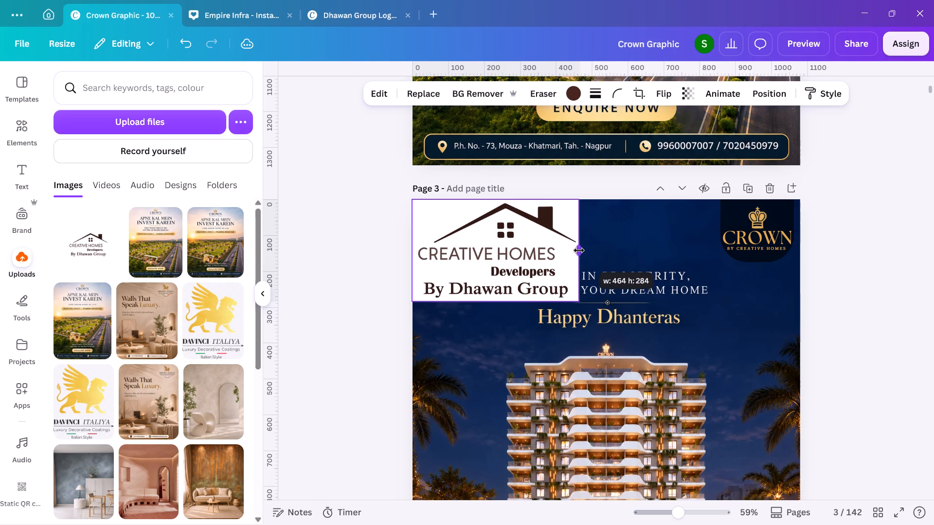
{"action": "left_click_drag", "start_coordinate": [579, 250], "coordinate": [578, 250]}
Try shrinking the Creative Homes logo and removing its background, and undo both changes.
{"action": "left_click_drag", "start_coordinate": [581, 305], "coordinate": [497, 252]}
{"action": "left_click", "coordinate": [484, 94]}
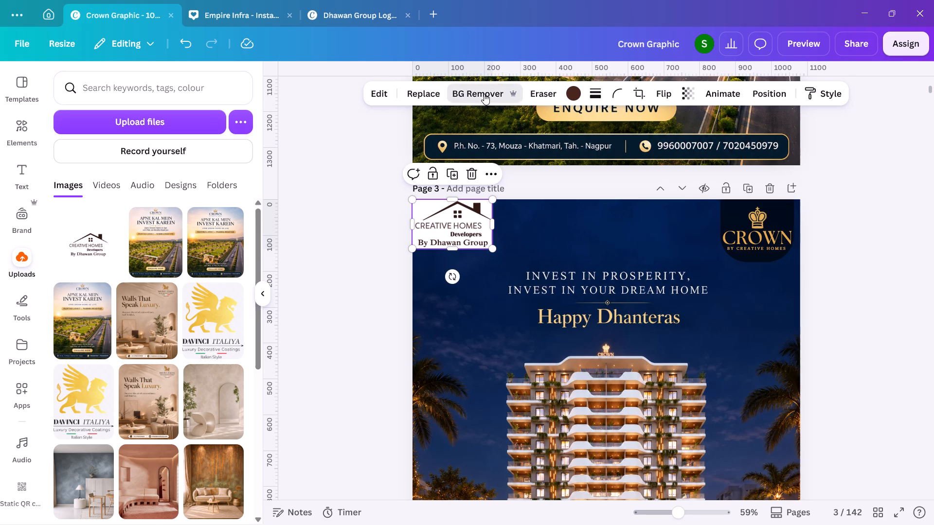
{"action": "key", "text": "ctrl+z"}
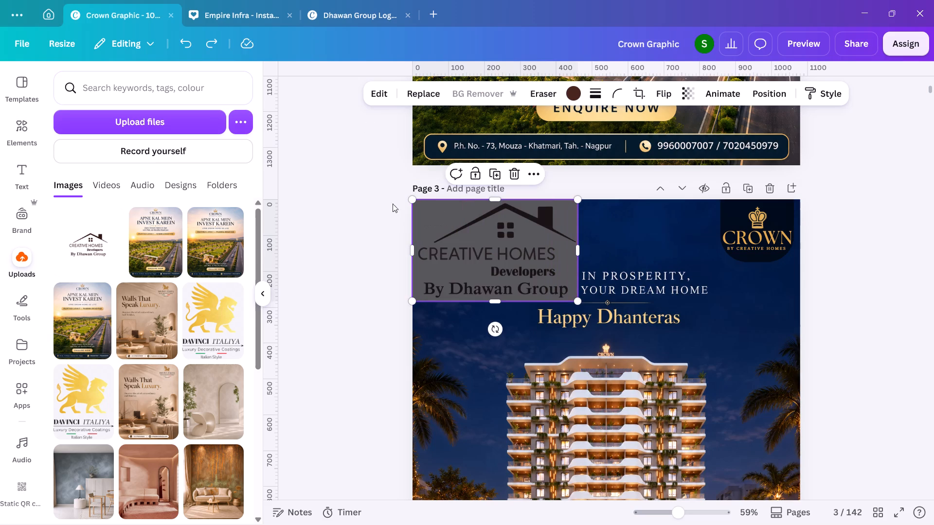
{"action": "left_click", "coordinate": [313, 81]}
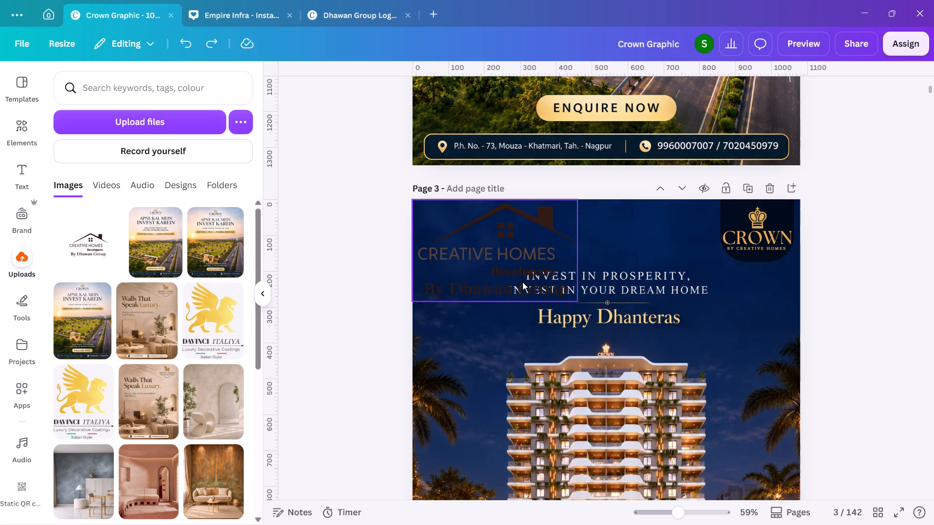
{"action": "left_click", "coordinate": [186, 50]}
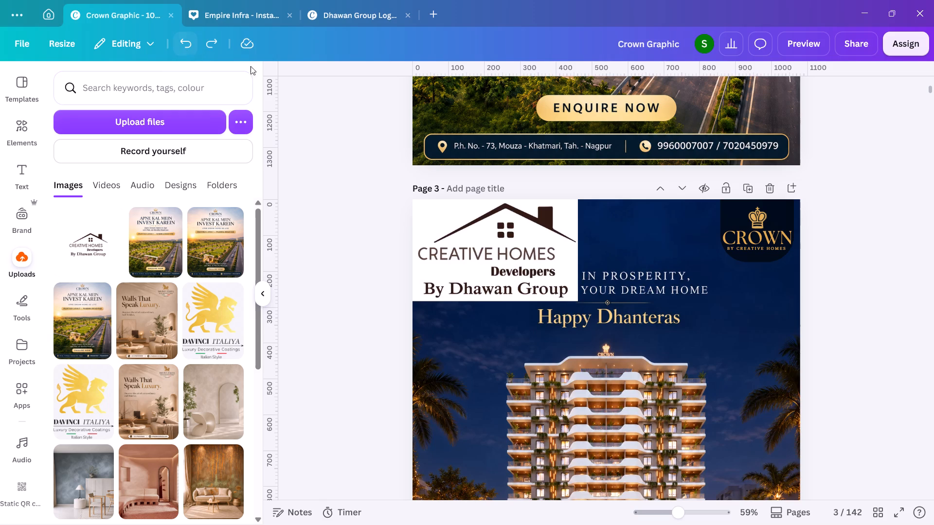
Scale the Creative Homes logo down proportionally to about 252 wide in page 3's top-left corner.
{"action": "left_click", "coordinate": [566, 285]}
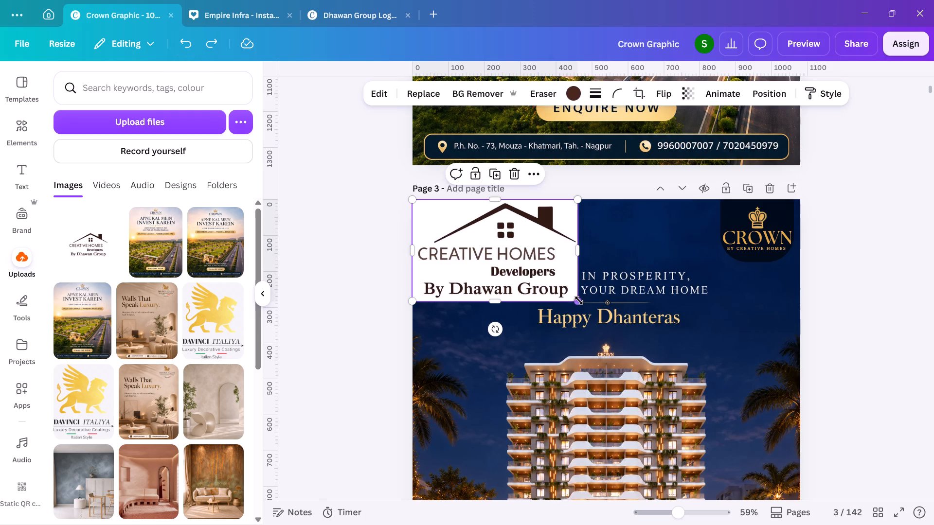
{"action": "left_click_drag", "start_coordinate": [579, 301], "coordinate": [510, 258]}
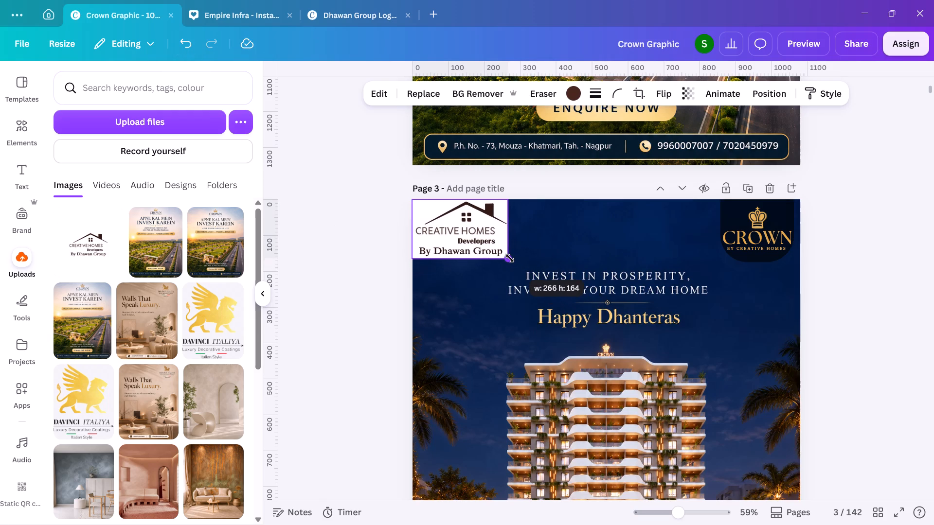
{"action": "left_click_drag", "start_coordinate": [510, 258], "coordinate": [514, 258]}
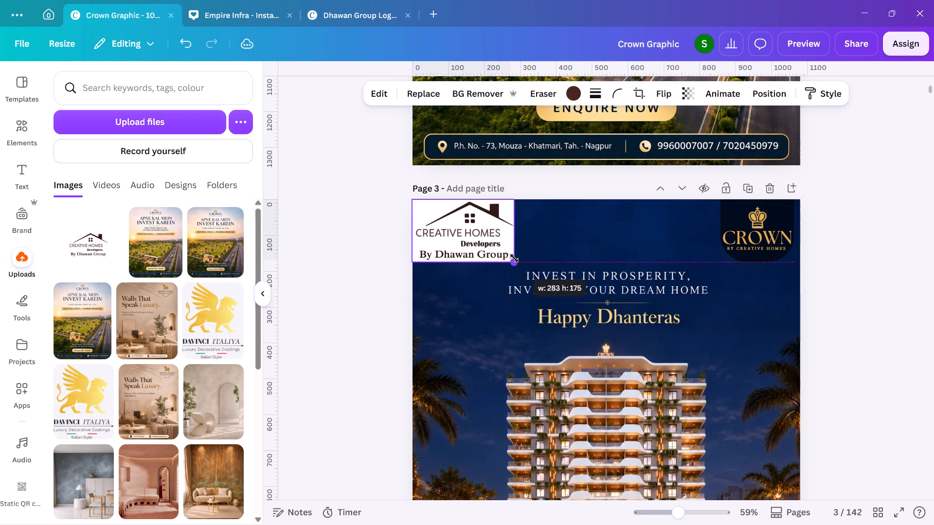
{"action": "left_click_drag", "start_coordinate": [514, 258], "coordinate": [515, 259]}
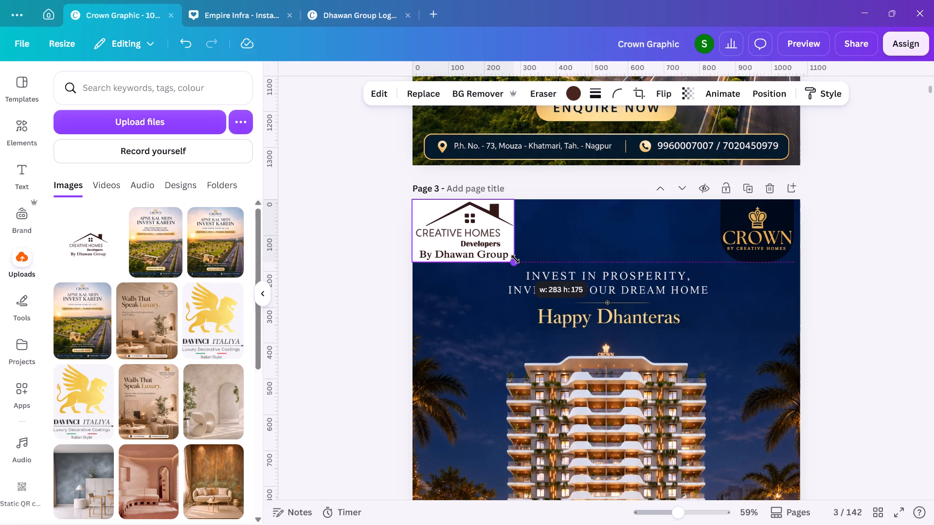
{"action": "left_click_drag", "start_coordinate": [515, 259], "coordinate": [504, 256]}
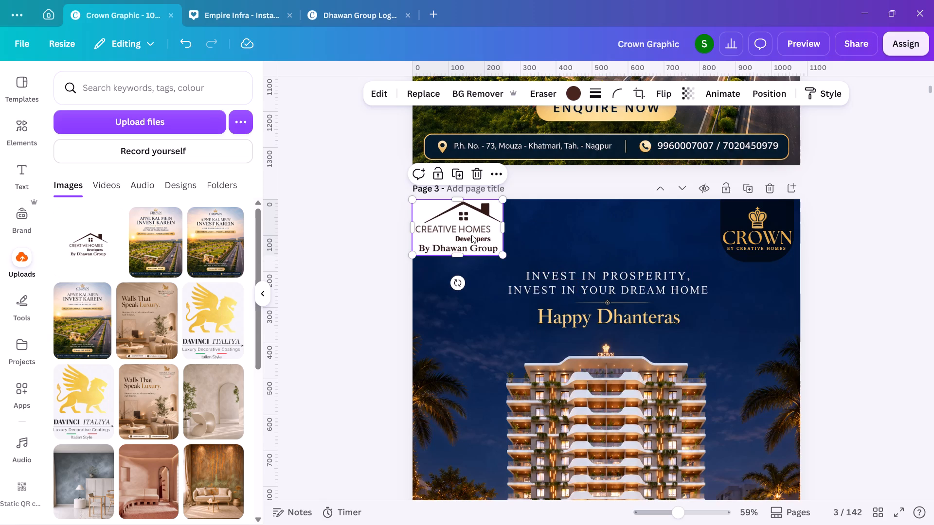
{"action": "double_click", "coordinate": [840, 312]}
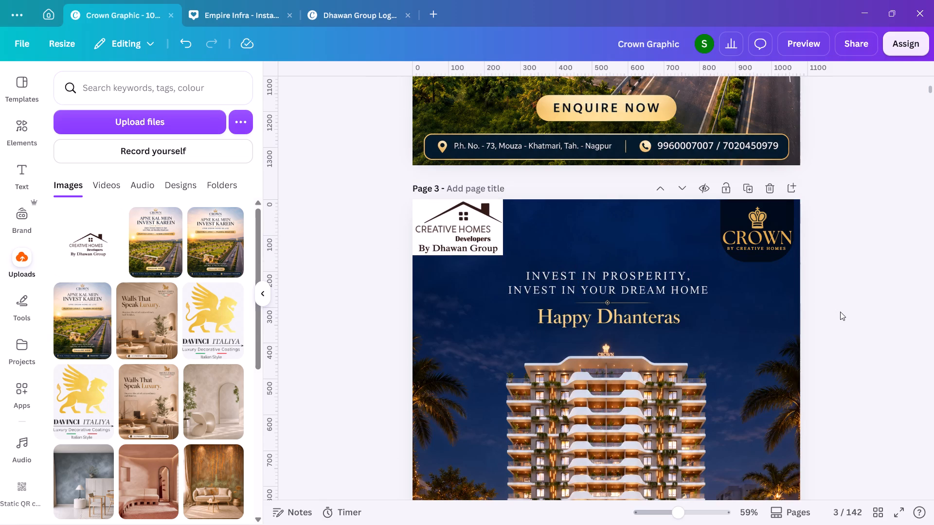
Extend the Creative Homes logo's white top margin to make it about 252 × 162, and realign it with page 3's top-left corner.
{"action": "left_click_drag", "start_coordinate": [451, 233], "coordinate": [451, 240]}
{"action": "left_click", "coordinate": [449, 205]}
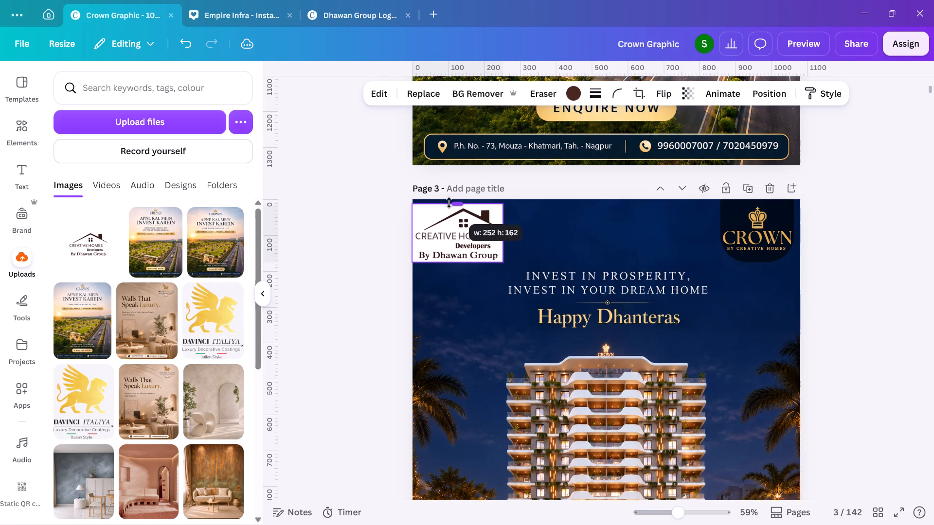
{"action": "left_click_drag", "start_coordinate": [456, 227], "coordinate": [454, 221]}
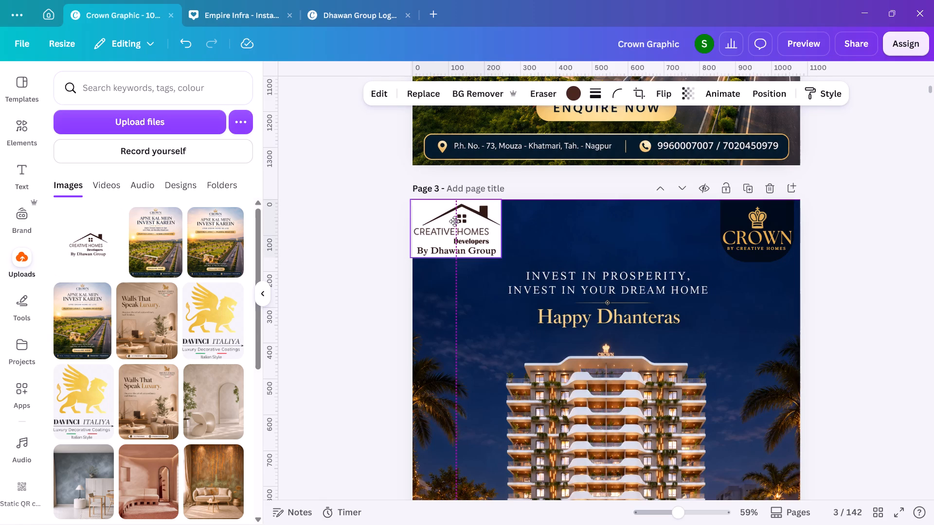
{"action": "left_click_drag", "start_coordinate": [454, 221], "coordinate": [457, 220]}
{"action": "scroll", "coordinate": [457, 220], "scroll_direction": "right", "scroll_amount": 3}
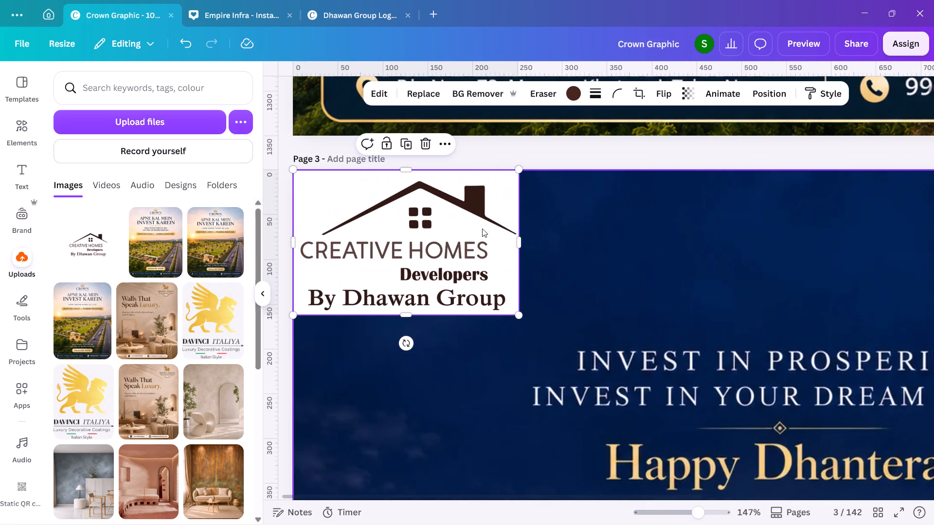
{"action": "left_click", "coordinate": [433, 230]}
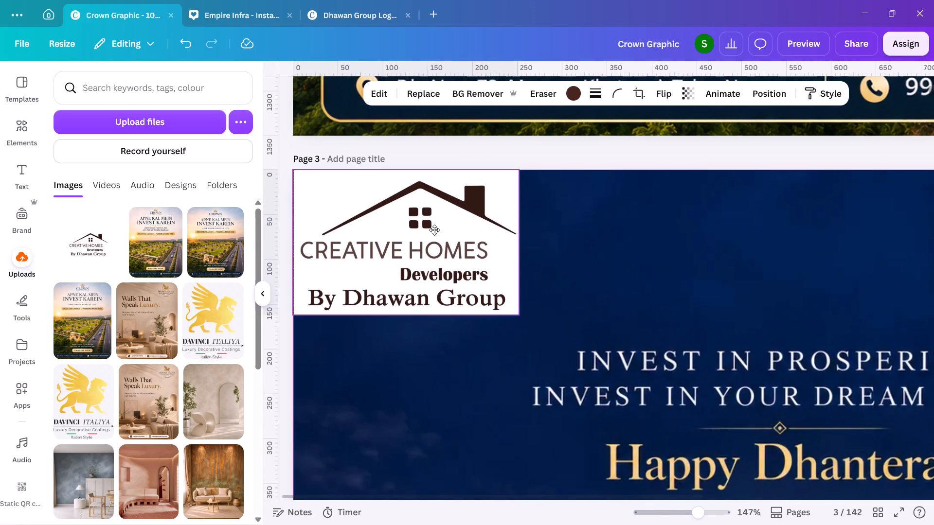
Add a horizontal ruler guide on page 3 level with the Creative Homes logo's bottom edge.
{"action": "scroll", "coordinate": [434, 230], "scroll_direction": "down", "scroll_amount": 1}
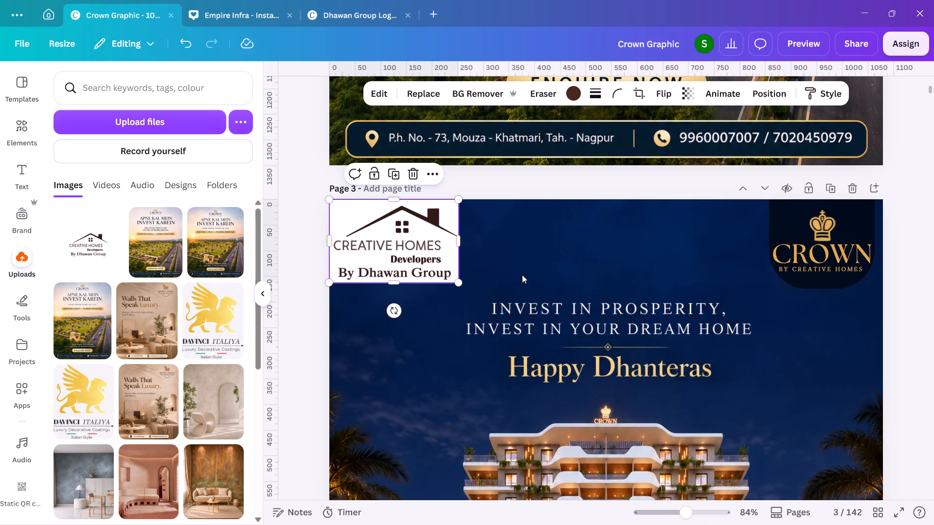
{"action": "left_click_drag", "start_coordinate": [472, 76], "coordinate": [468, 293]}
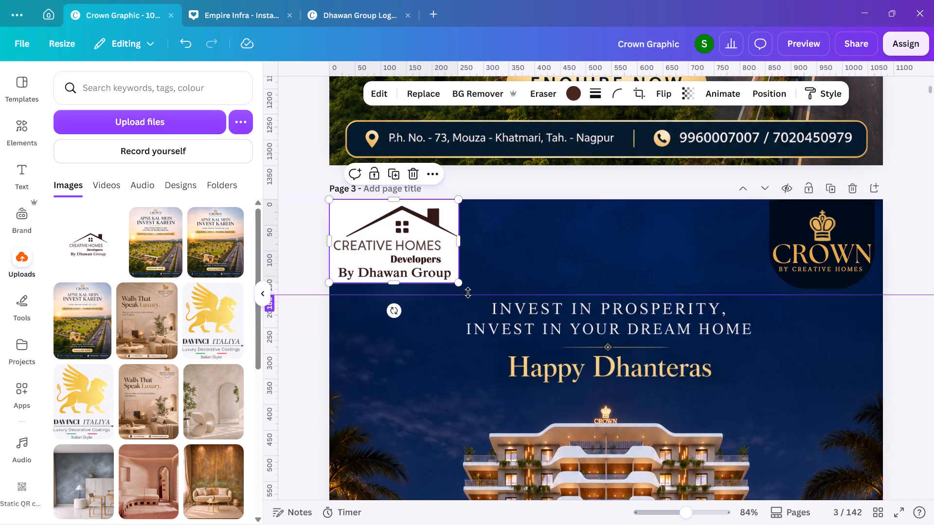
{"action": "left_click_drag", "start_coordinate": [468, 293], "coordinate": [467, 280]}
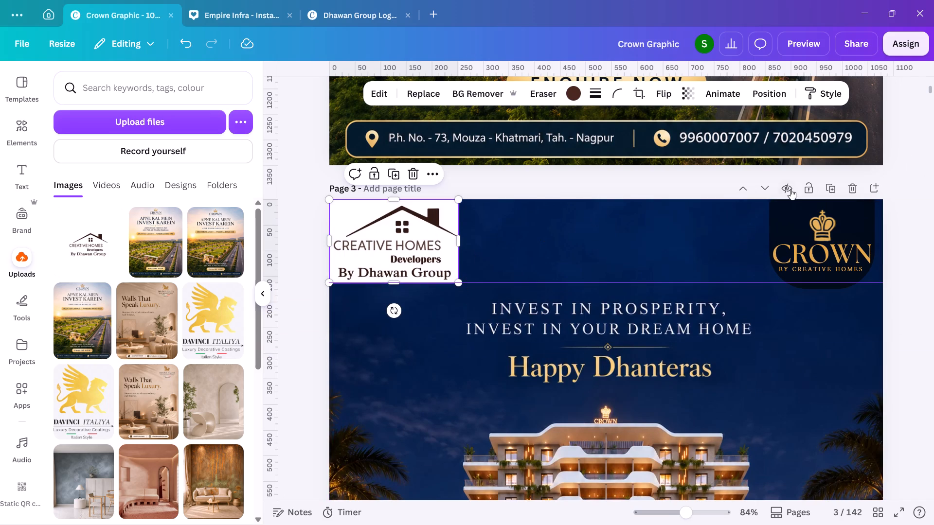
Nudge the Crown logo group on page 3 slightly upward so its dark badge's bottom sits near the horizontal guide.
{"action": "left_click", "coordinate": [791, 213]}
{"action": "left_click", "coordinate": [807, 239]}
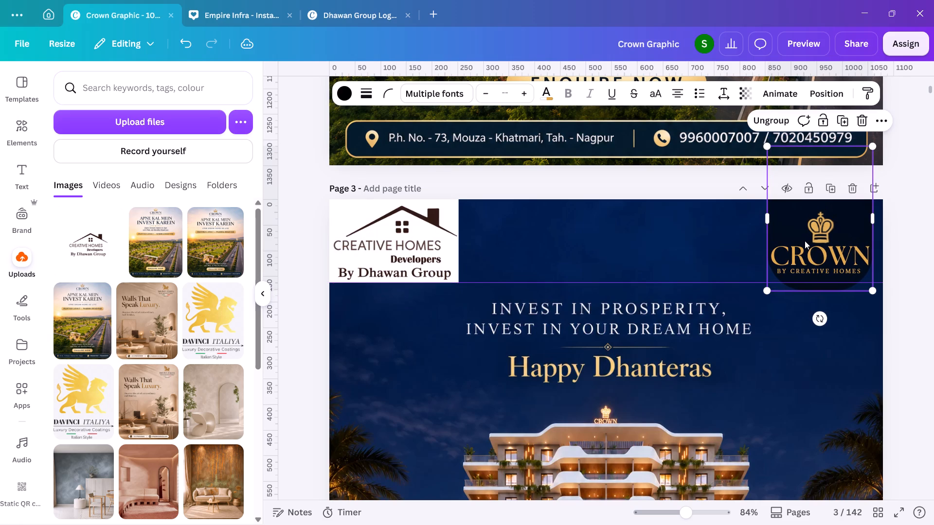
{"action": "key", "text": "ctrl+z"}
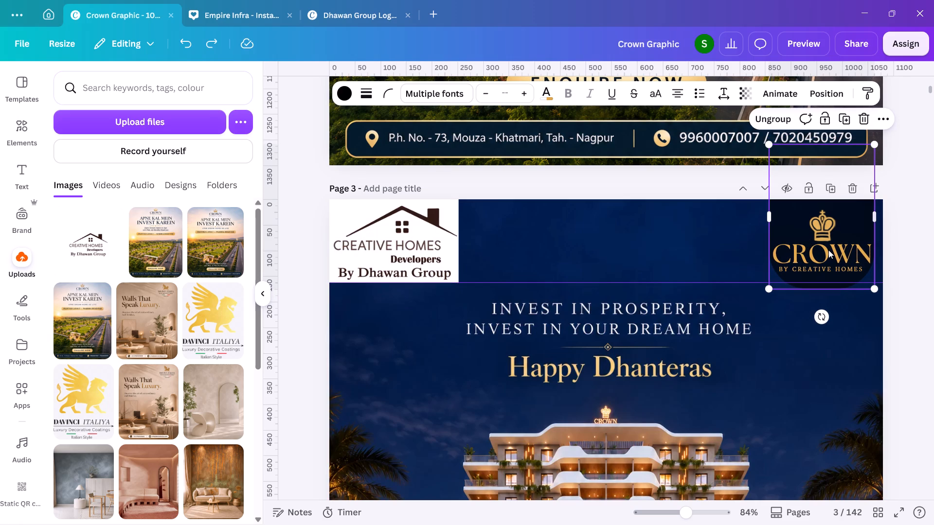
{"action": "left_click", "coordinate": [828, 250]}
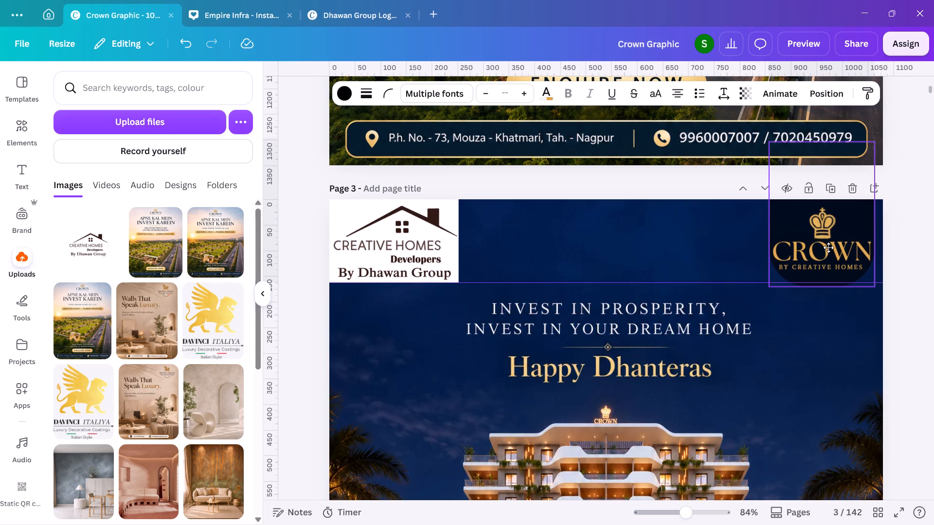
{"action": "double_click", "coordinate": [893, 290]}
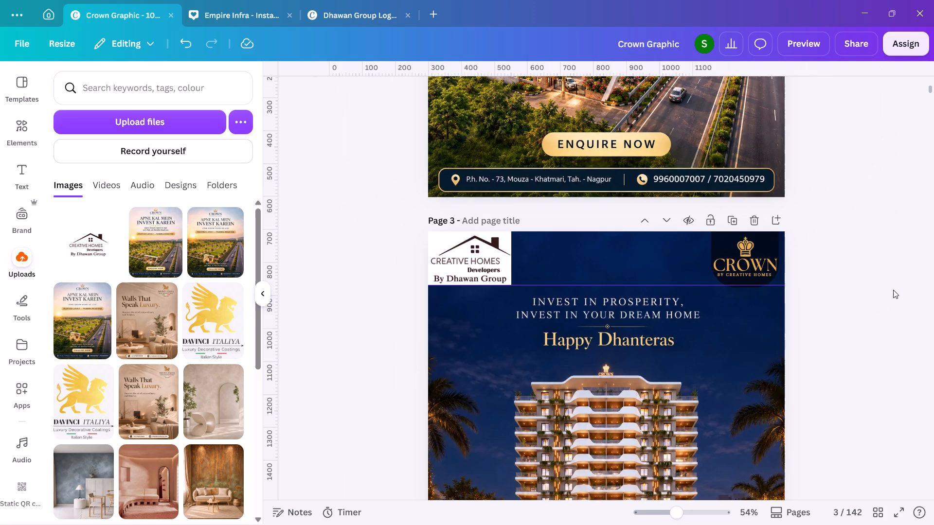
Erase the "CROWN BY CREATIVE HOMES" lettering from page 2's poster image with Magic Eraser at brush size 16.
{"action": "scroll", "coordinate": [893, 290], "scroll_direction": "down", "scroll_amount": 3}
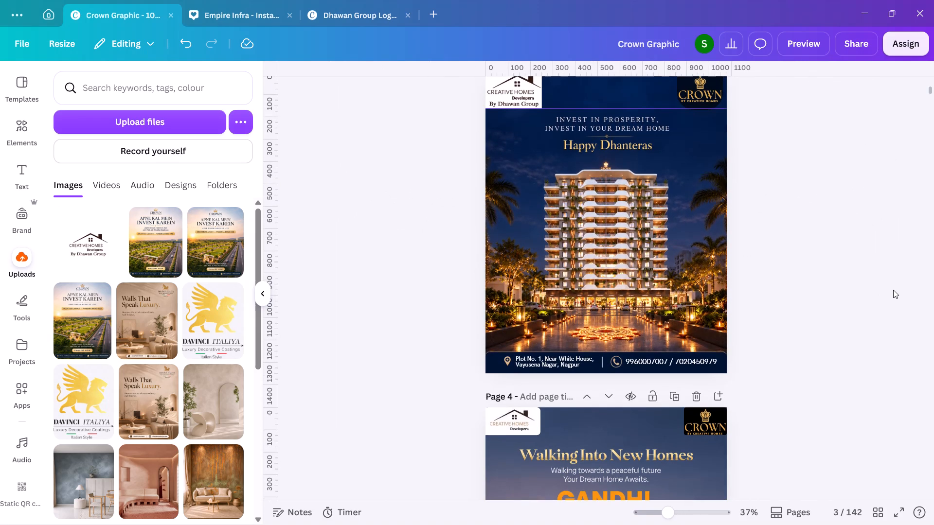
{"action": "scroll", "coordinate": [893, 290], "scroll_direction": "up", "scroll_amount": 4}
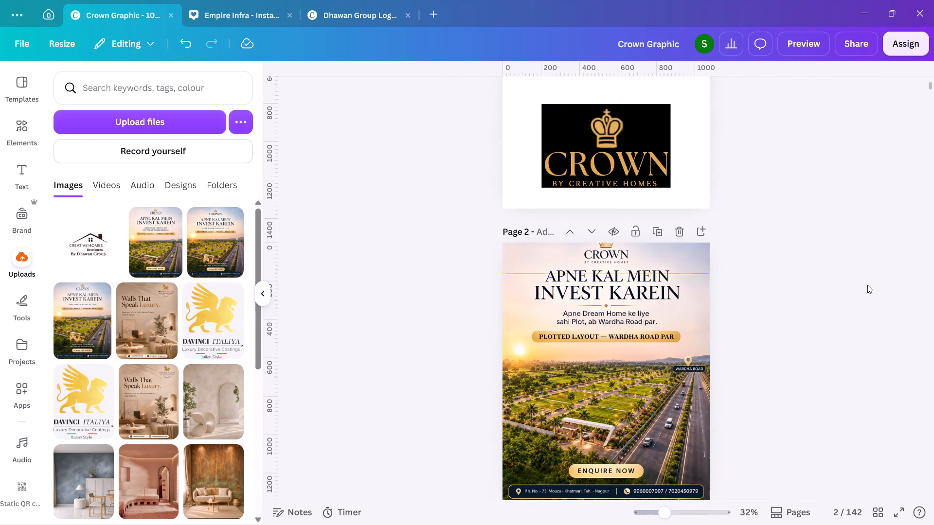
{"action": "left_click", "coordinate": [622, 309]}
{"action": "scroll", "coordinate": [622, 309], "scroll_direction": "down", "scroll_amount": 1}
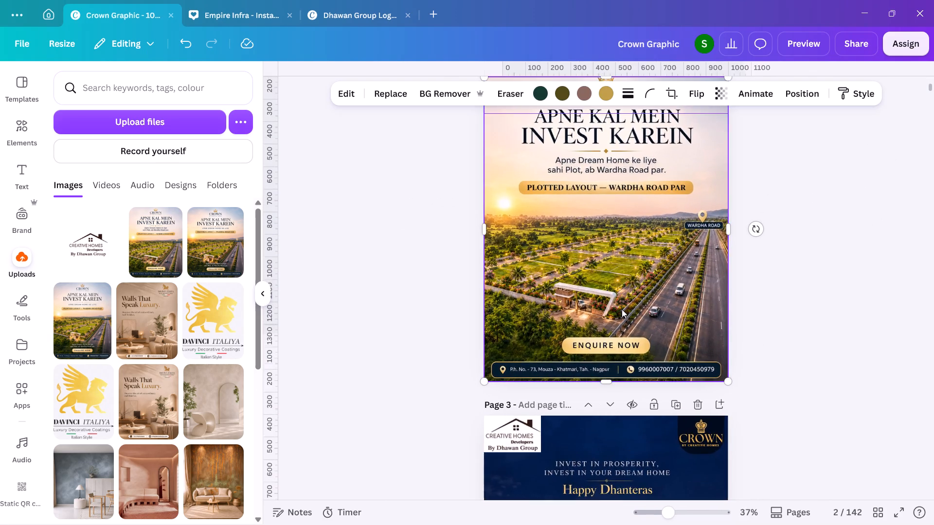
{"action": "scroll", "coordinate": [622, 309], "scroll_direction": "up", "scroll_amount": 7}
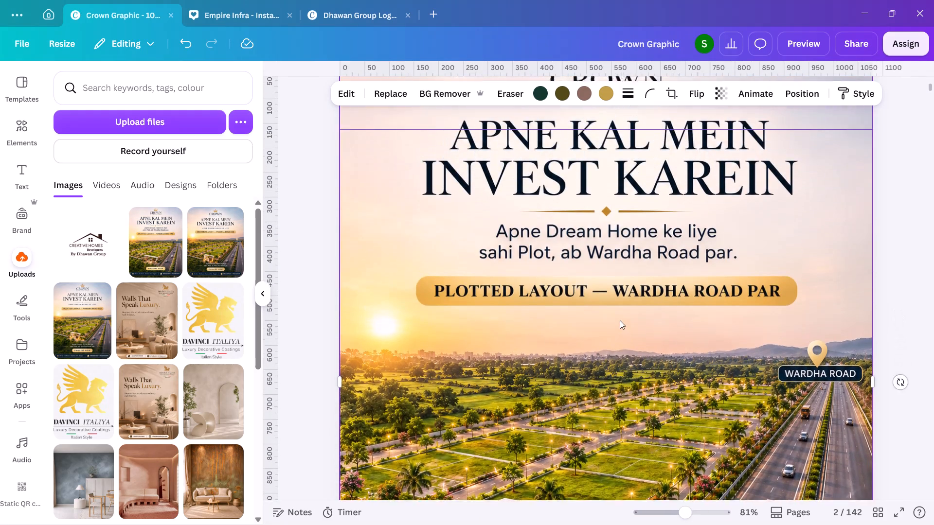
{"action": "scroll", "coordinate": [620, 320], "scroll_direction": "up", "scroll_amount": 2}
{"action": "left_click", "coordinate": [498, 90]}
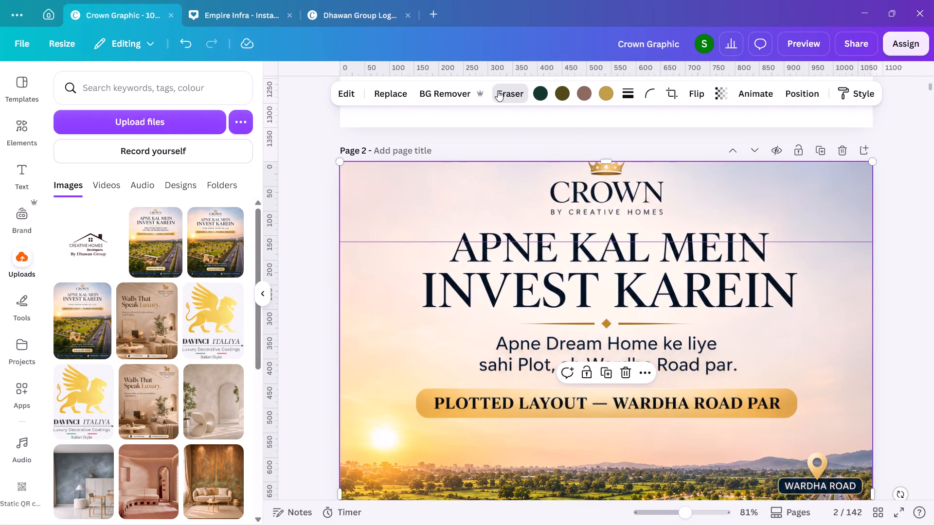
{"action": "left_click", "coordinate": [523, 131]}
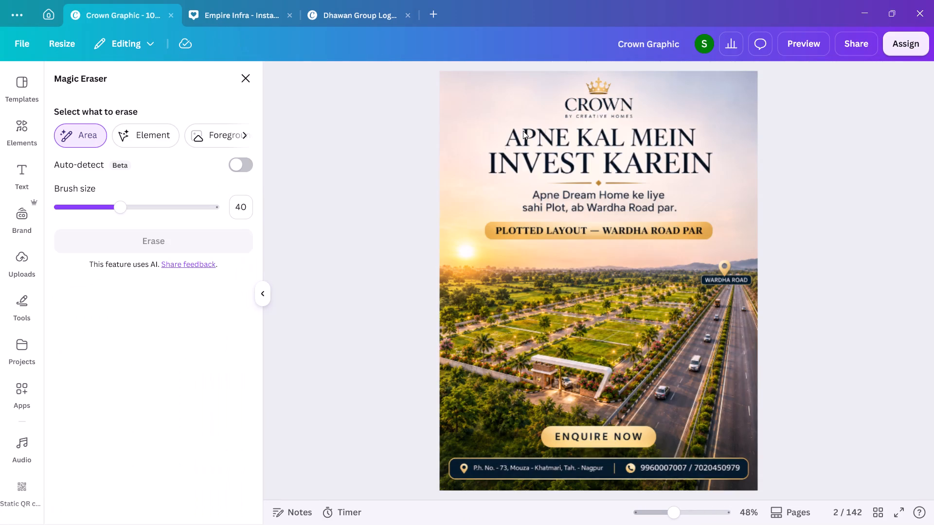
{"action": "left_click", "coordinate": [78, 202]}
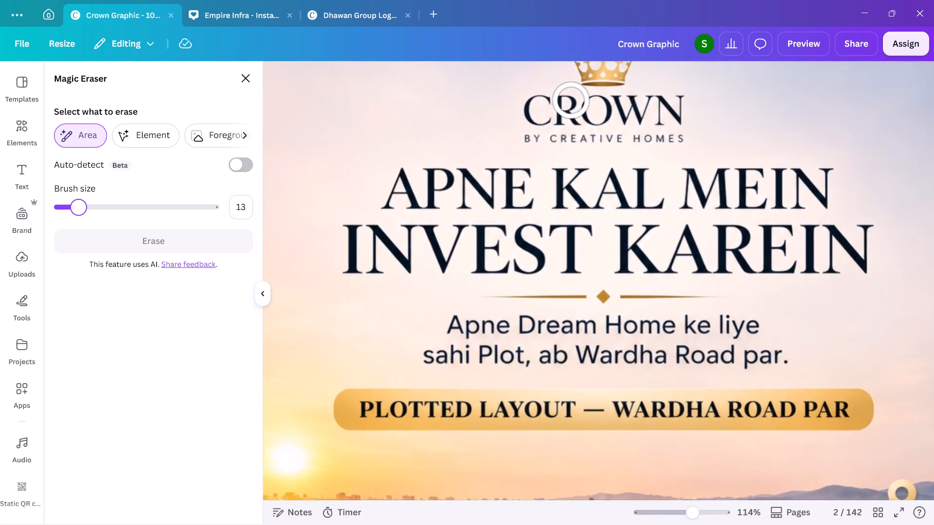
{"action": "scroll", "coordinate": [571, 101], "scroll_direction": "up", "scroll_amount": 1}
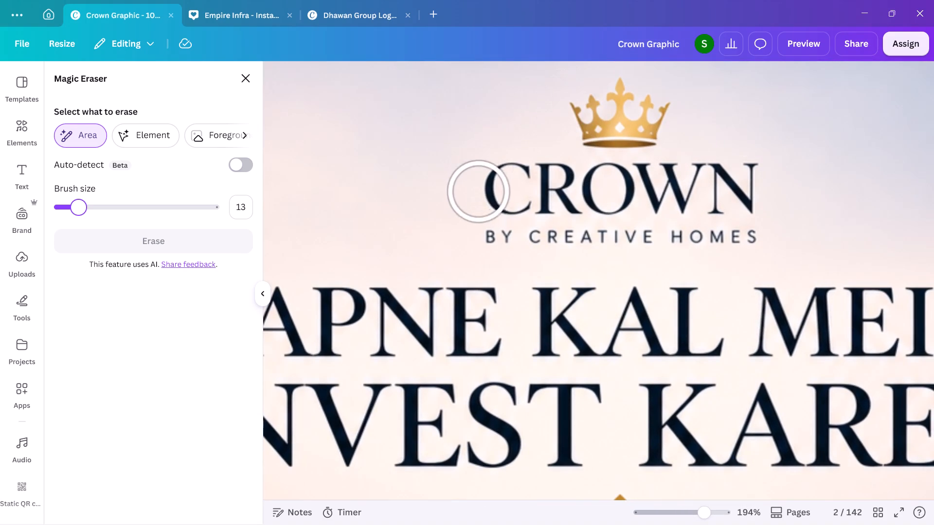
{"action": "left_click", "coordinate": [78, 209]}
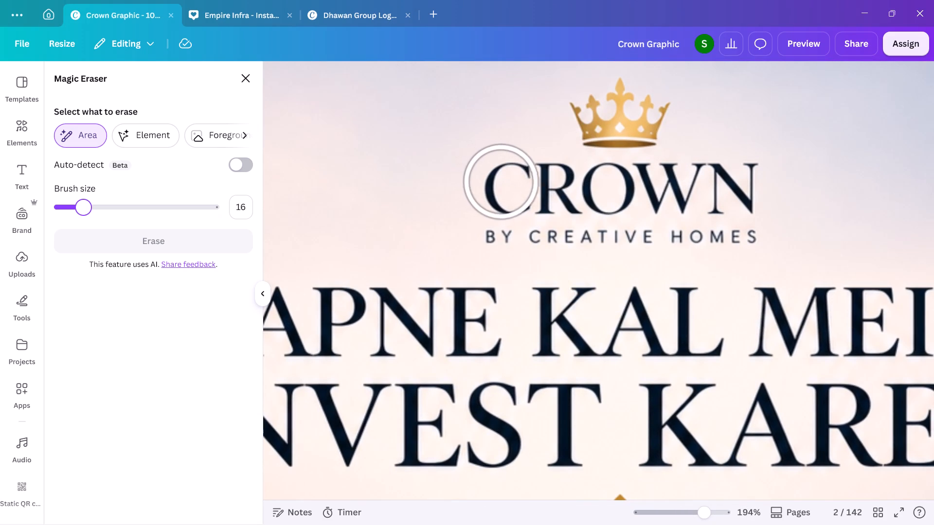
{"action": "left_click_drag", "start_coordinate": [505, 189], "coordinate": [588, 186]}
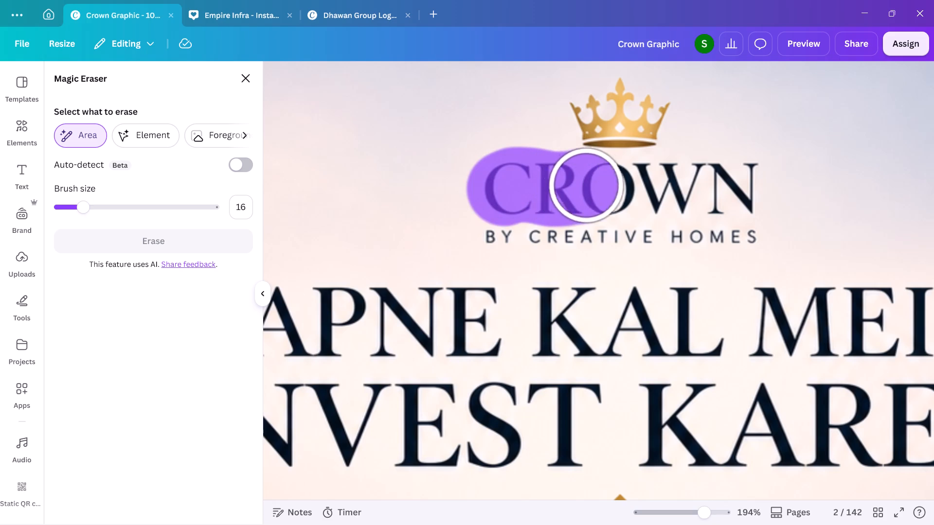
{"action": "left_click_drag", "start_coordinate": [588, 186], "coordinate": [698, 188]}
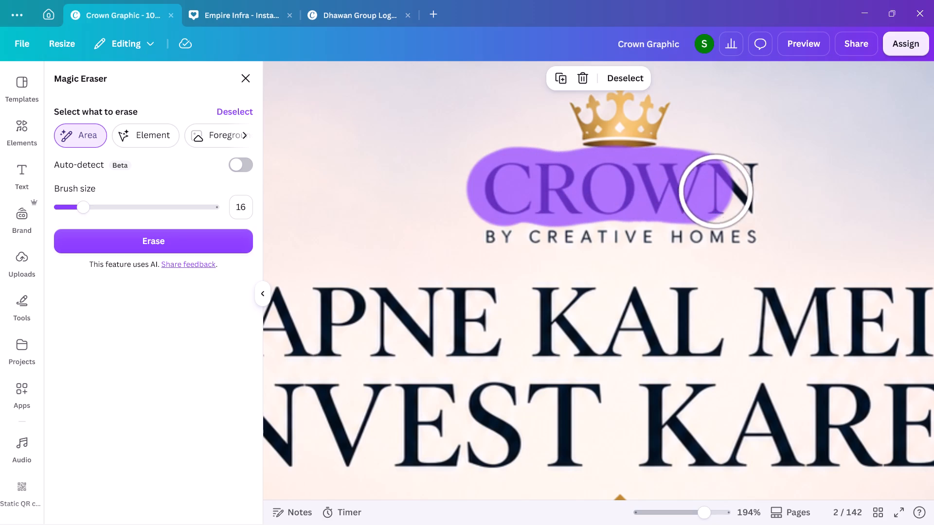
{"action": "left_click", "coordinate": [741, 187]}
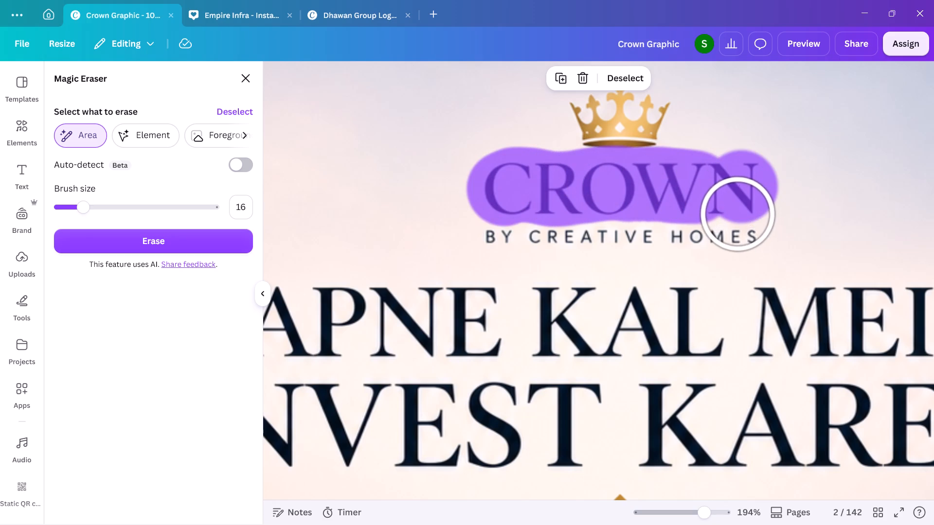
{"action": "left_click_drag", "start_coordinate": [738, 214], "coordinate": [615, 221]}
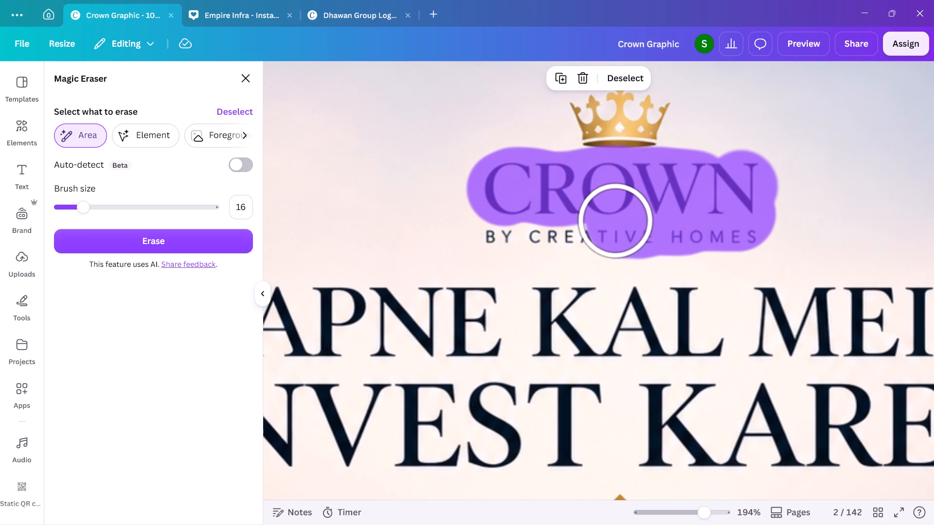
{"action": "left_click_drag", "start_coordinate": [615, 221], "coordinate": [614, 221]}
{"action": "left_click_drag", "start_coordinate": [569, 216], "coordinate": [524, 220]}
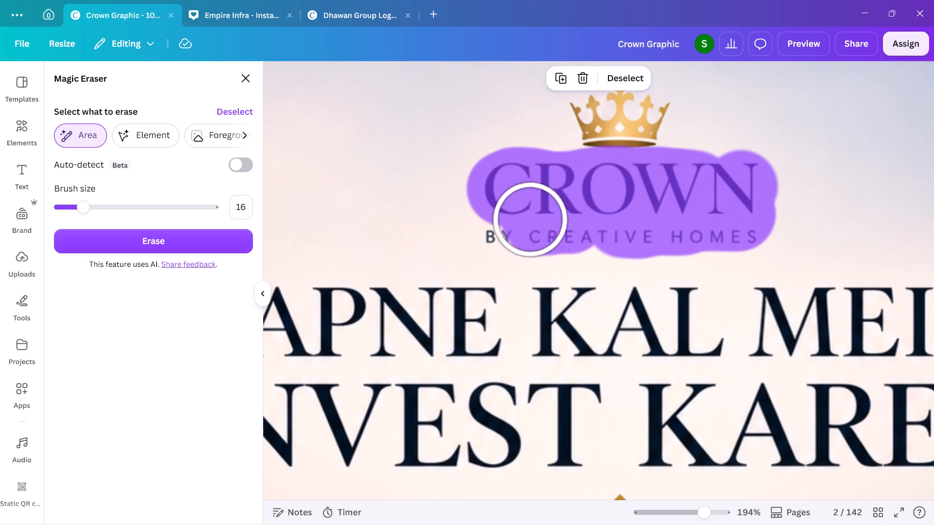
{"action": "left_click_drag", "start_coordinate": [524, 220], "coordinate": [500, 222]}
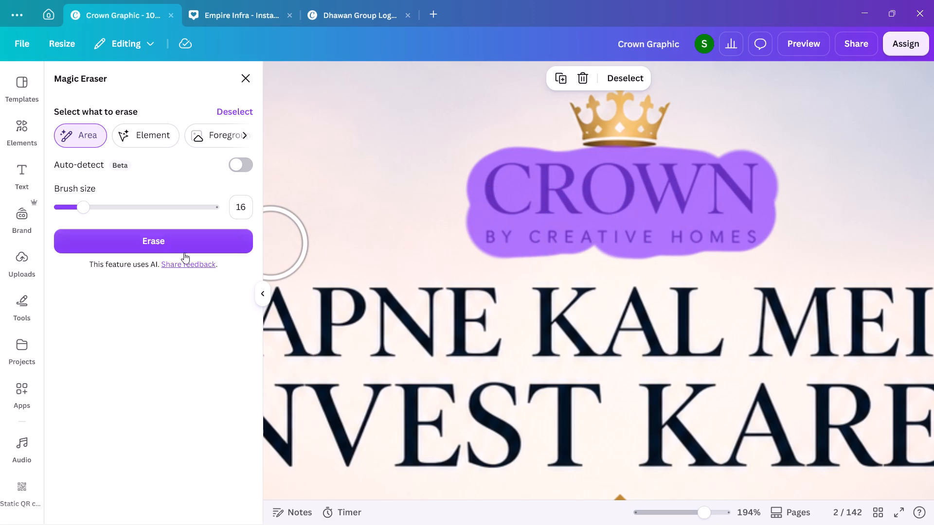
{"action": "left_click", "coordinate": [190, 245]}
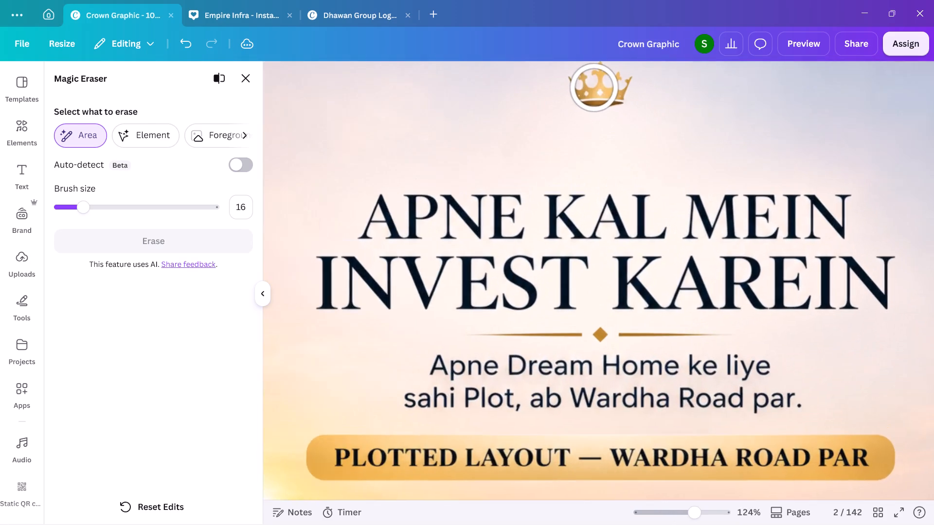
Erase the gold crown at the top of page 2's poster image with Magic Eraser.
{"action": "scroll", "coordinate": [594, 87], "scroll_direction": "up", "scroll_amount": 1}
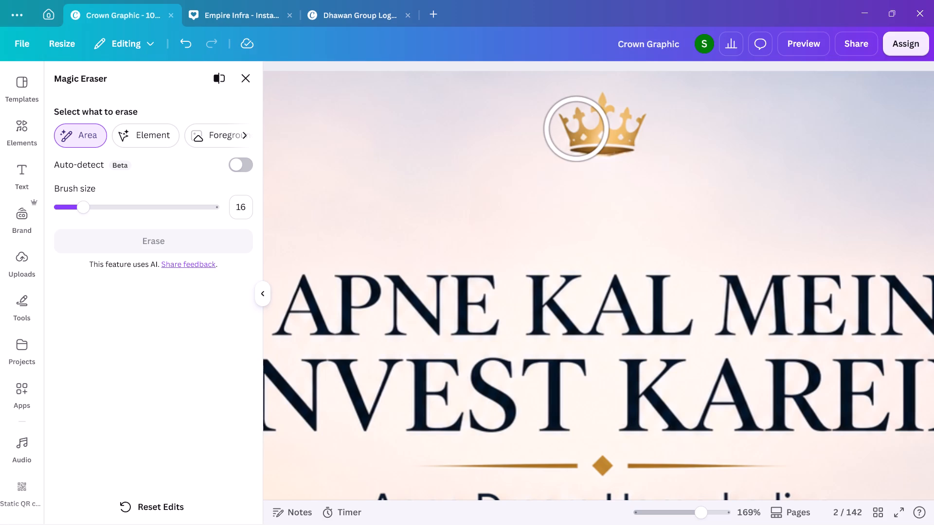
{"action": "left_click", "coordinate": [577, 129]}
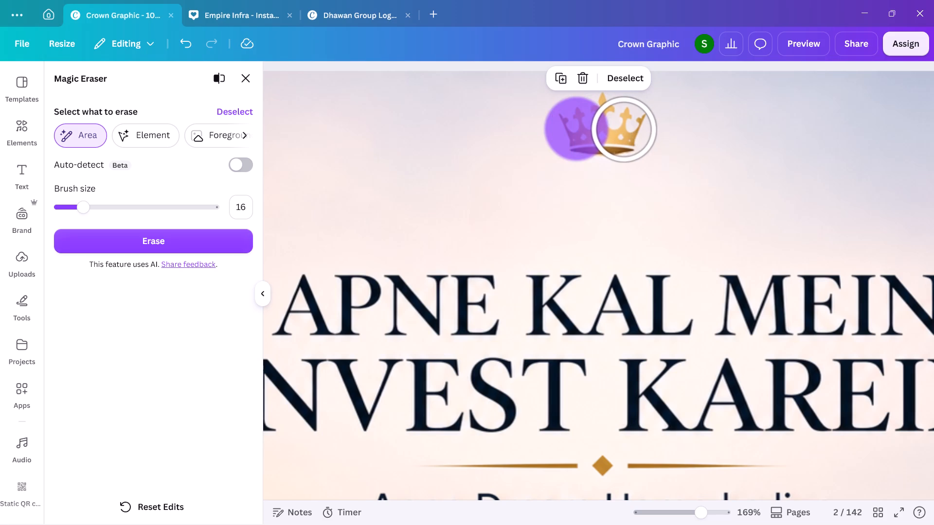
{"action": "left_click", "coordinate": [624, 130]}
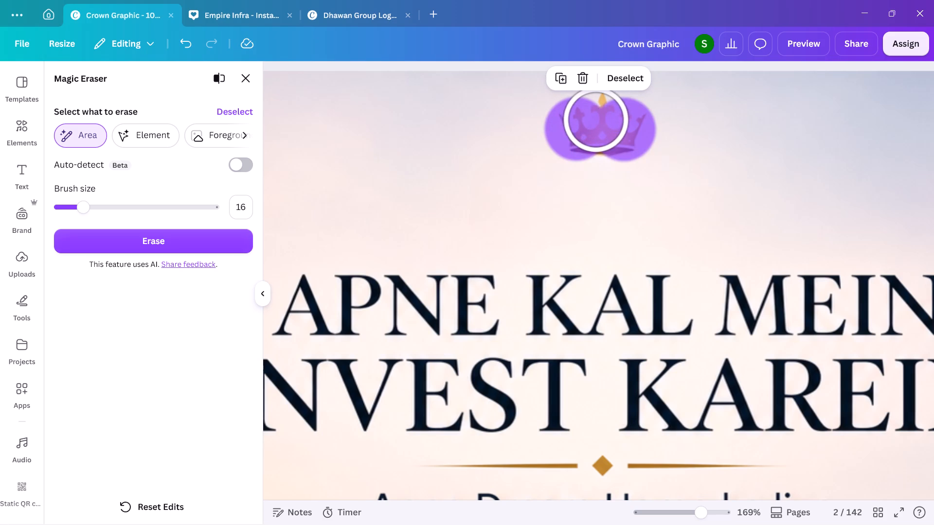
{"action": "left_click", "coordinate": [602, 120]}
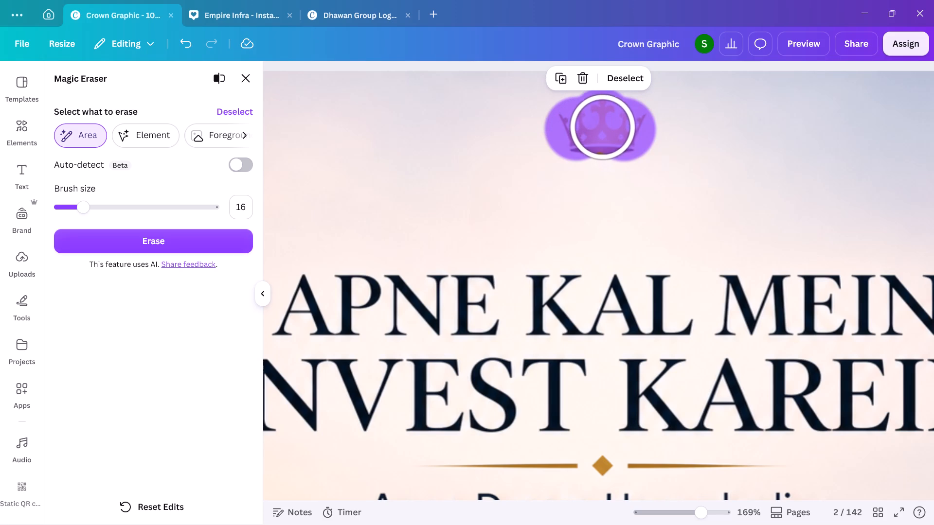
{"action": "left_click", "coordinate": [603, 129]}
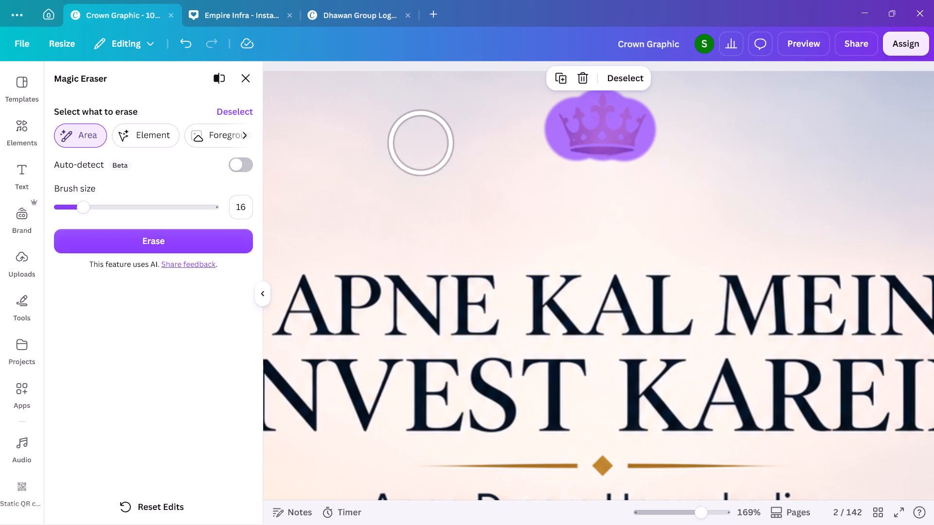
{"action": "left_click", "coordinate": [177, 241]}
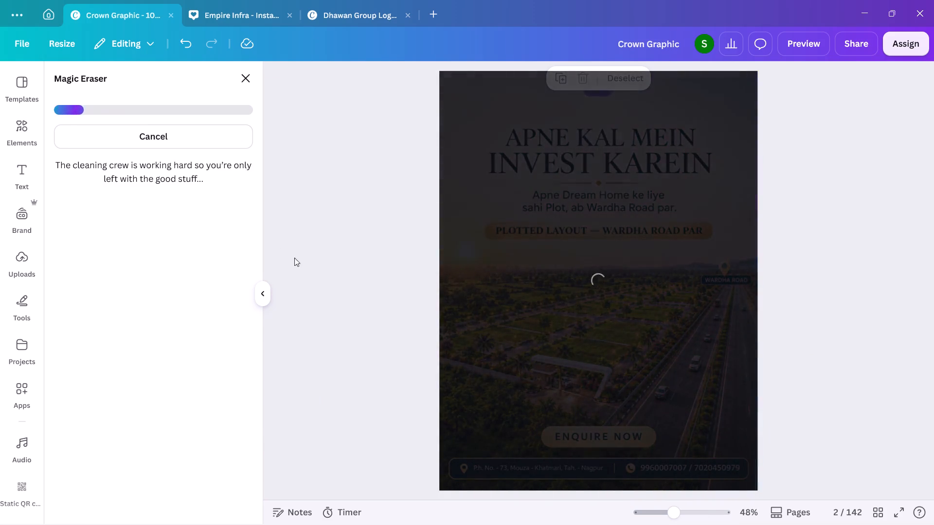
{"action": "left_click", "coordinate": [241, 78]}
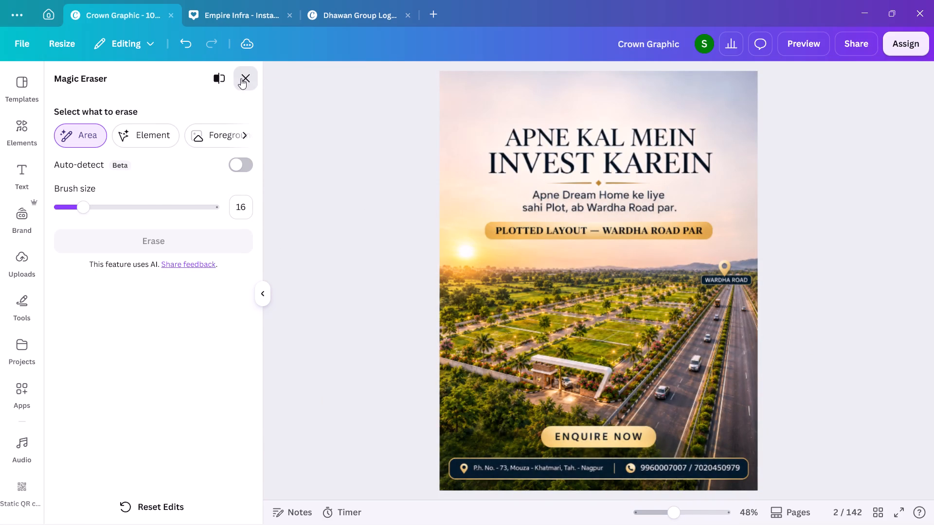
Review pages 2 and 3, and look through the uploaded folders and designs.
{"action": "scroll", "coordinate": [424, 222], "scroll_direction": "down", "scroll_amount": 2}
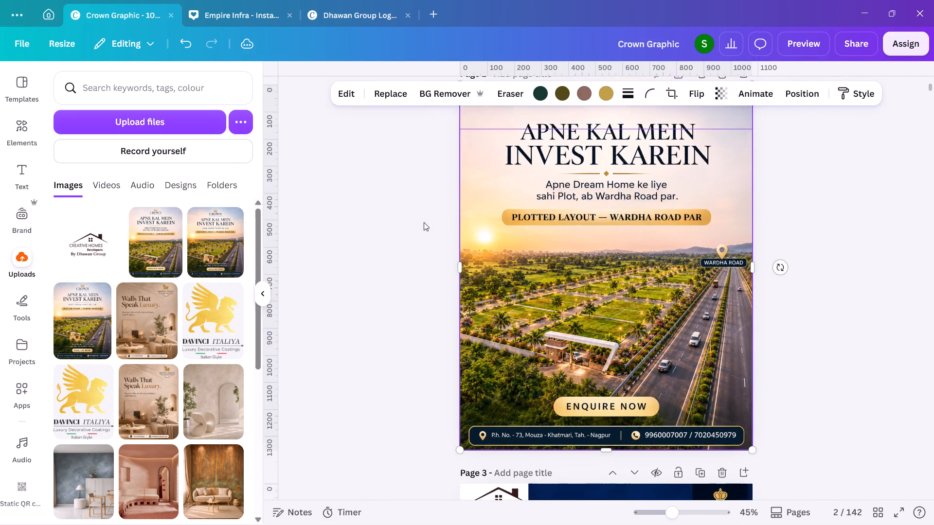
{"action": "scroll", "coordinate": [424, 222], "scroll_direction": "down", "scroll_amount": 1}
{"action": "scroll", "coordinate": [485, 307], "scroll_direction": "up", "scroll_amount": 2}
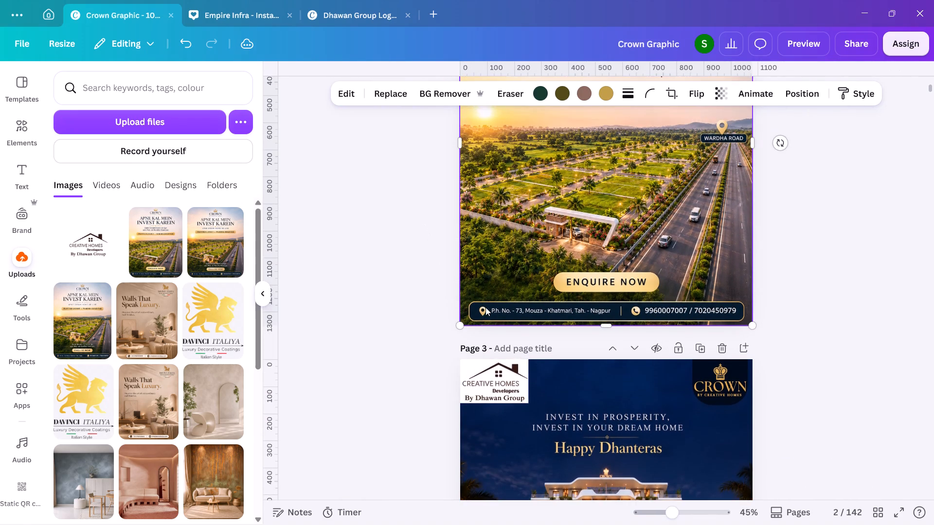
{"action": "scroll", "coordinate": [485, 307], "scroll_direction": "up", "scroll_amount": 1}
{"action": "left_click", "coordinate": [222, 186]}
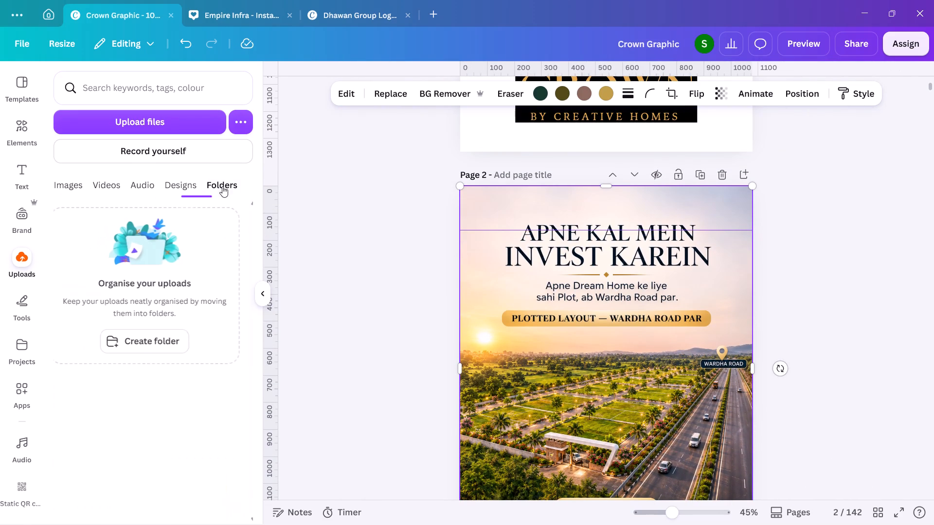
{"action": "left_click", "coordinate": [177, 186]}
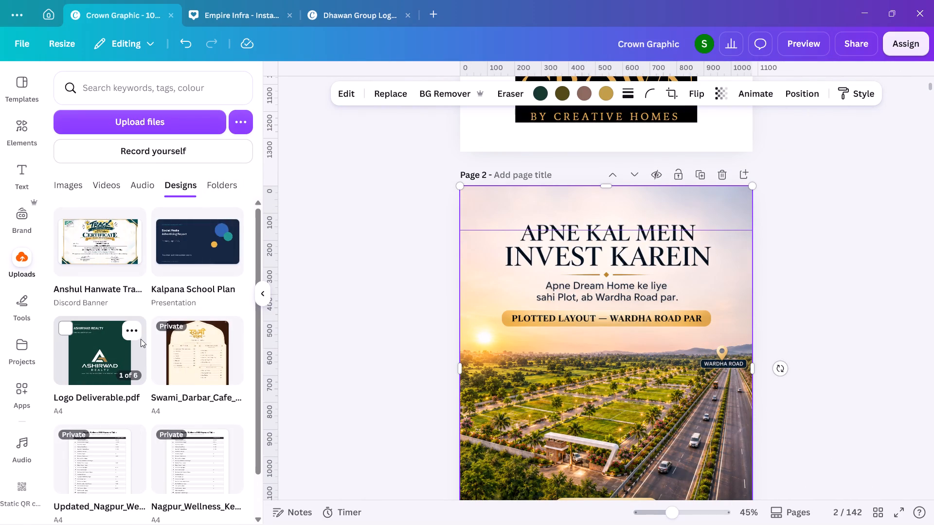
{"action": "scroll", "coordinate": [141, 339], "scroll_direction": "down", "scroll_amount": 4}
{"action": "scroll", "coordinate": [141, 339], "scroll_direction": "up", "scroll_amount": 3}
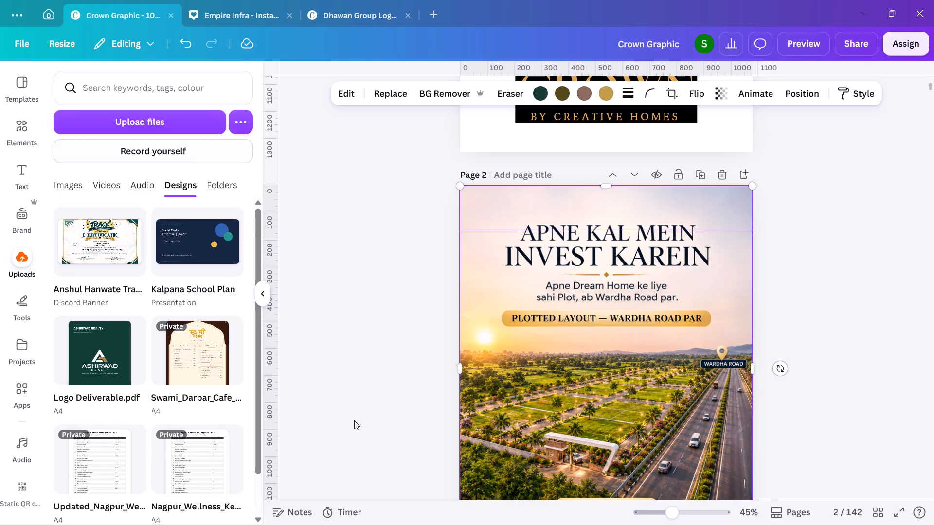
Browse the Crown Infra folder on the computer and upload the image file "Dhuni Developers logo Gold".
{"action": "left_click", "coordinate": [159, 124]}
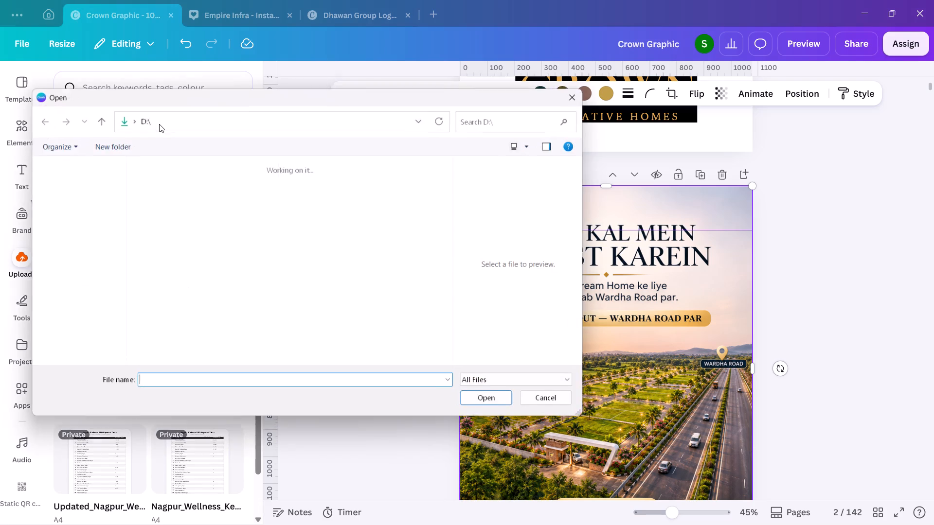
{"action": "scroll", "coordinate": [69, 300], "scroll_direction": "down", "scroll_amount": 2}
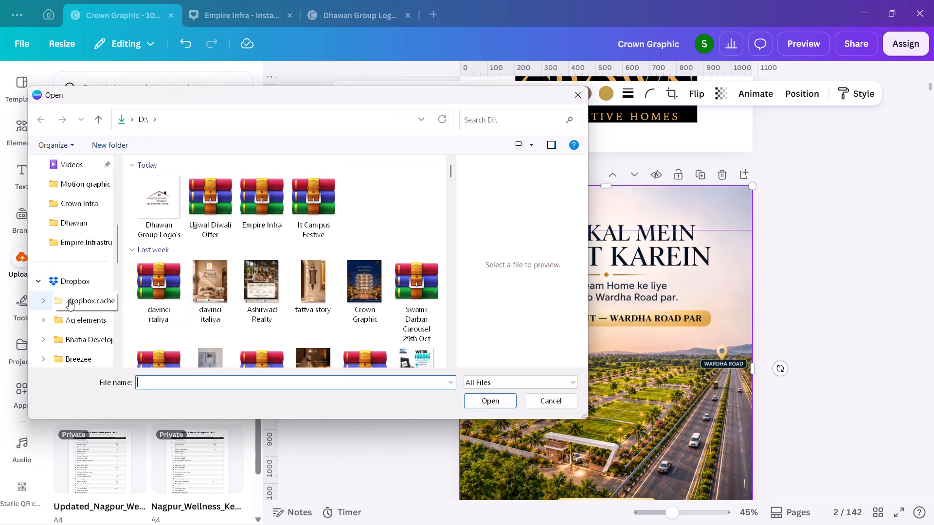
{"action": "left_click", "coordinate": [50, 201]}
{"action": "scroll", "coordinate": [265, 288], "scroll_direction": "down", "scroll_amount": 1}
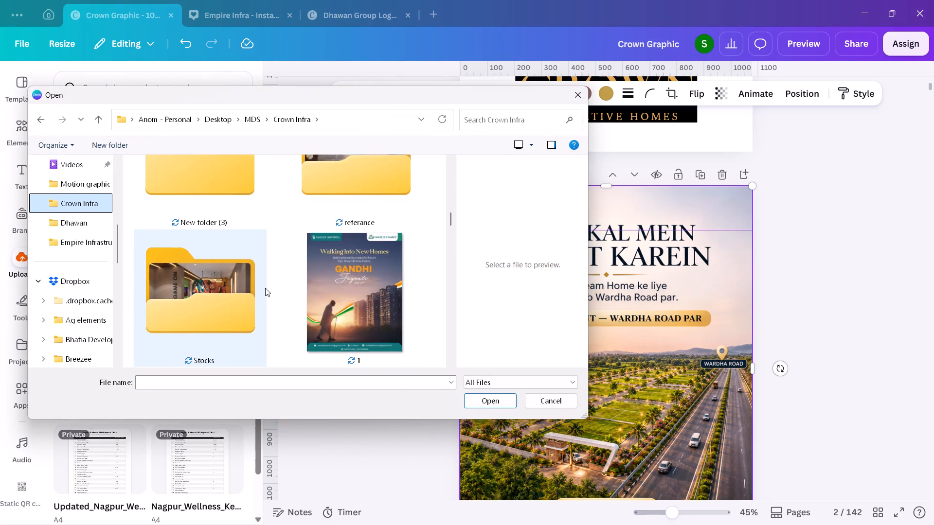
{"action": "scroll", "coordinate": [265, 288], "scroll_direction": "down", "scroll_amount": 4}
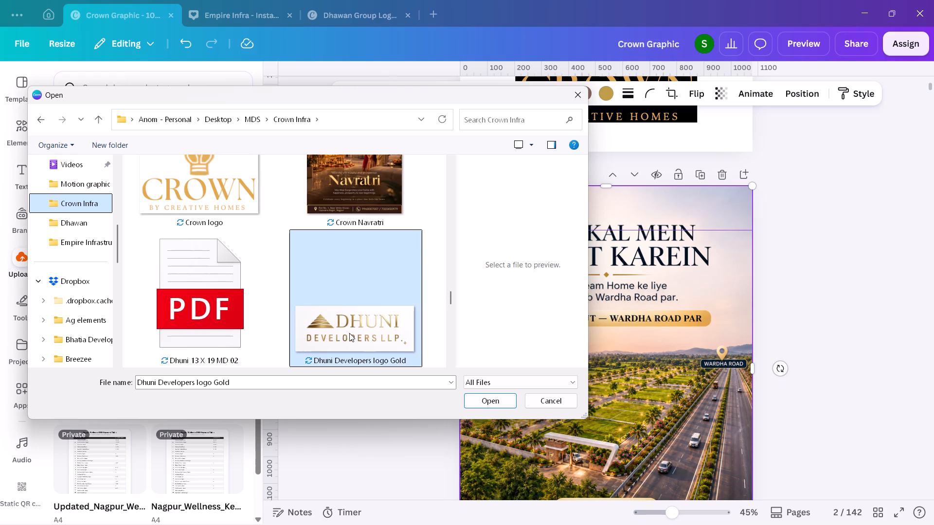
{"action": "left_click", "coordinate": [349, 333]}
{"action": "scroll", "coordinate": [336, 293], "scroll_direction": "down", "scroll_amount": 1}
{"action": "scroll", "coordinate": [336, 293], "scroll_direction": "up", "scroll_amount": 1}
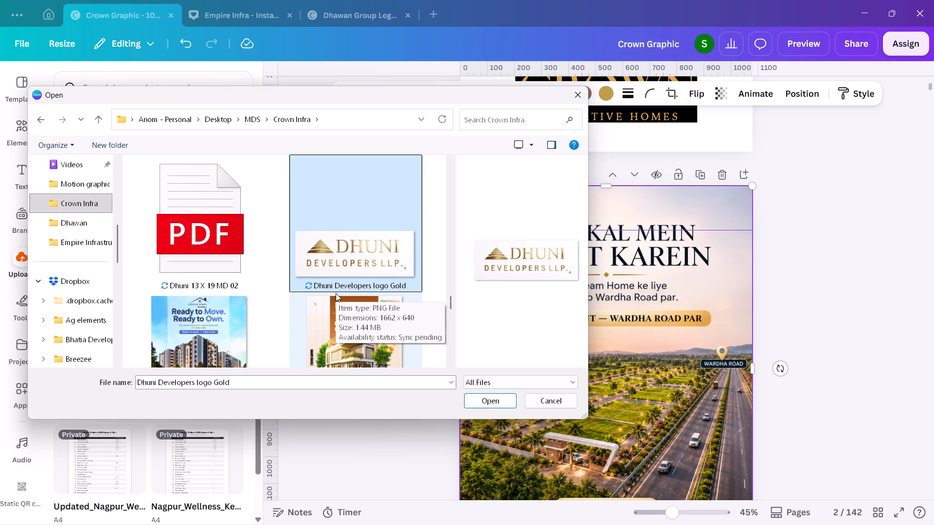
{"action": "scroll", "coordinate": [336, 293], "scroll_direction": "down", "scroll_amount": 3}
{"action": "scroll", "coordinate": [336, 293], "scroll_direction": "up", "scroll_amount": 3}
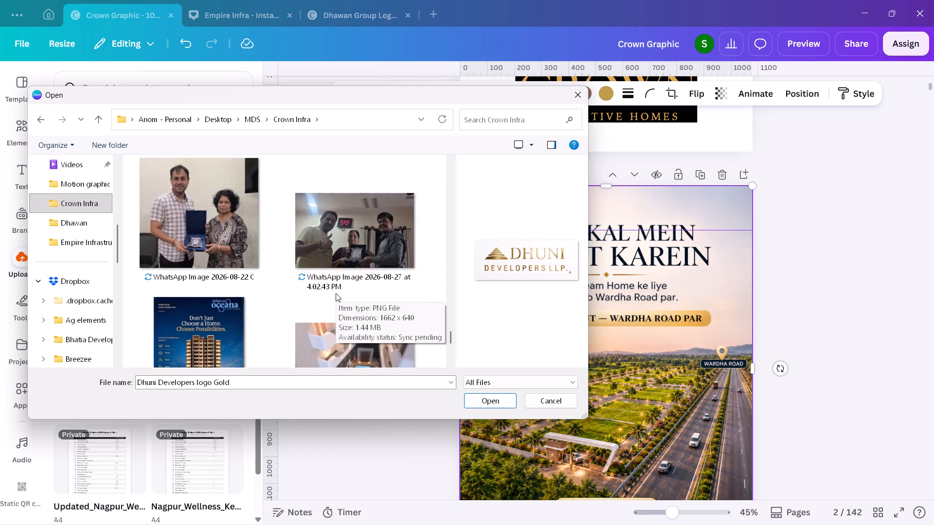
{"action": "scroll", "coordinate": [336, 293], "scroll_direction": "up", "scroll_amount": 3}
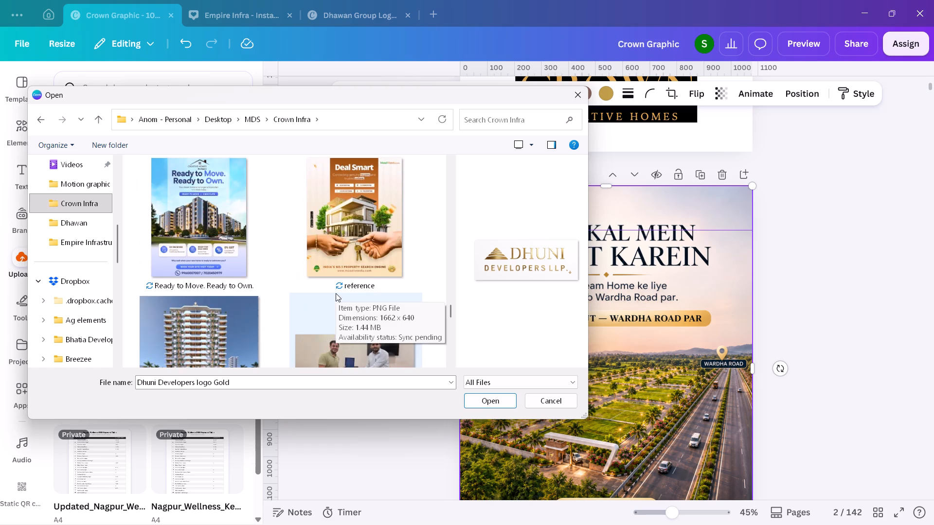
{"action": "scroll", "coordinate": [336, 293], "scroll_direction": "up", "scroll_amount": 3}
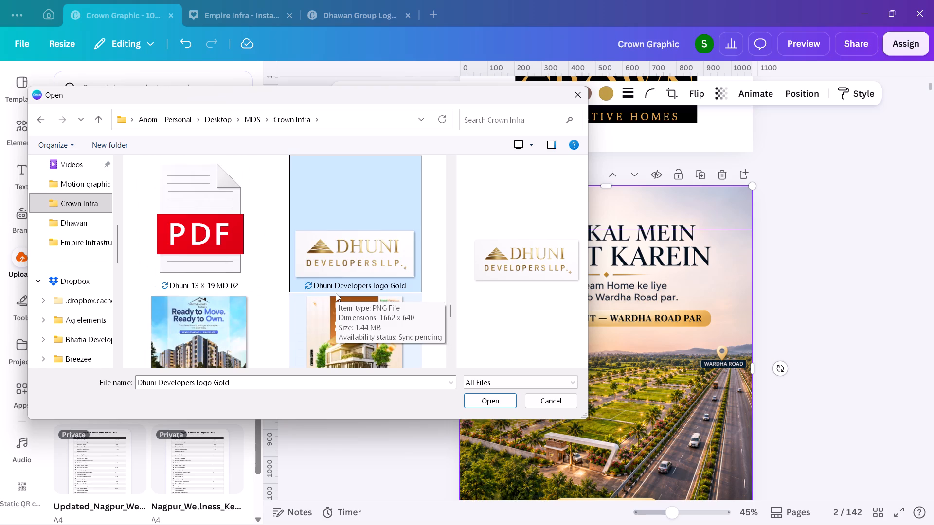
{"action": "scroll", "coordinate": [336, 293], "scroll_direction": "up", "scroll_amount": 2}
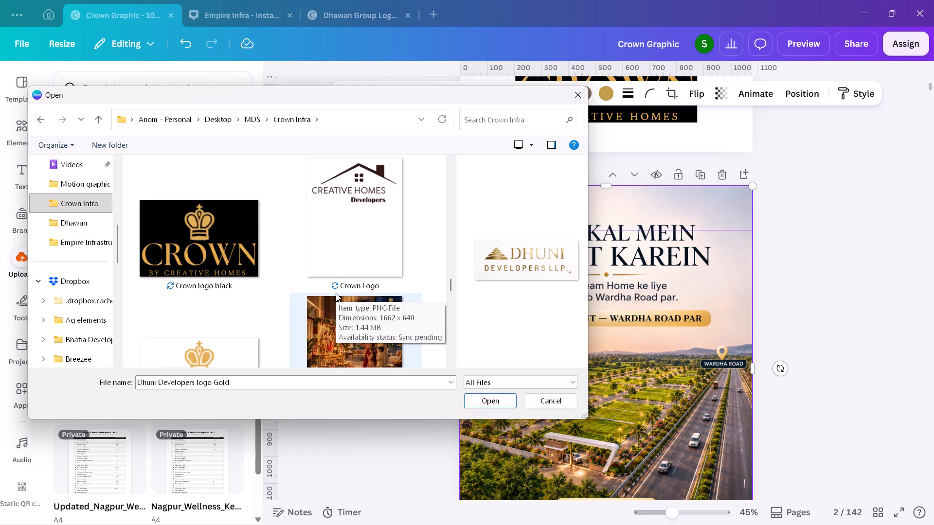
{"action": "scroll", "coordinate": [336, 293], "scroll_direction": "up", "scroll_amount": 3}
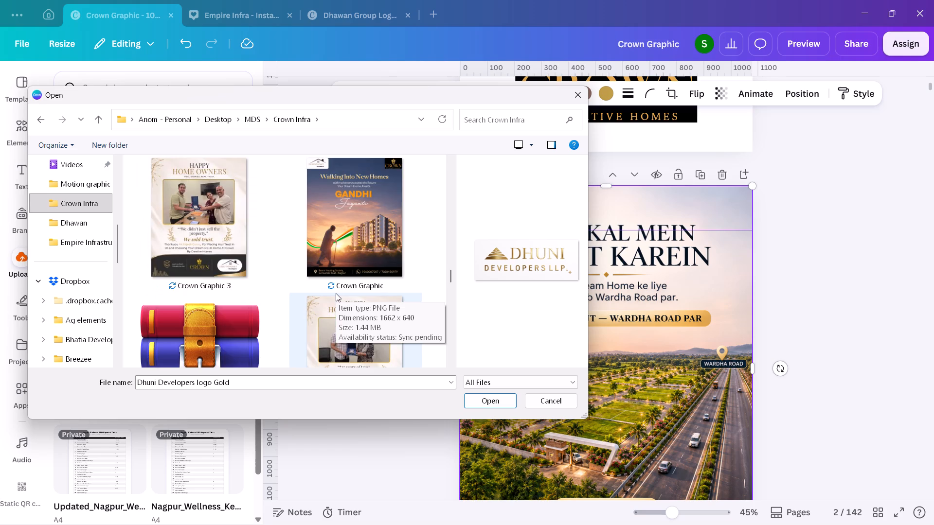
{"action": "scroll", "coordinate": [336, 293], "scroll_direction": "up", "scroll_amount": 6}
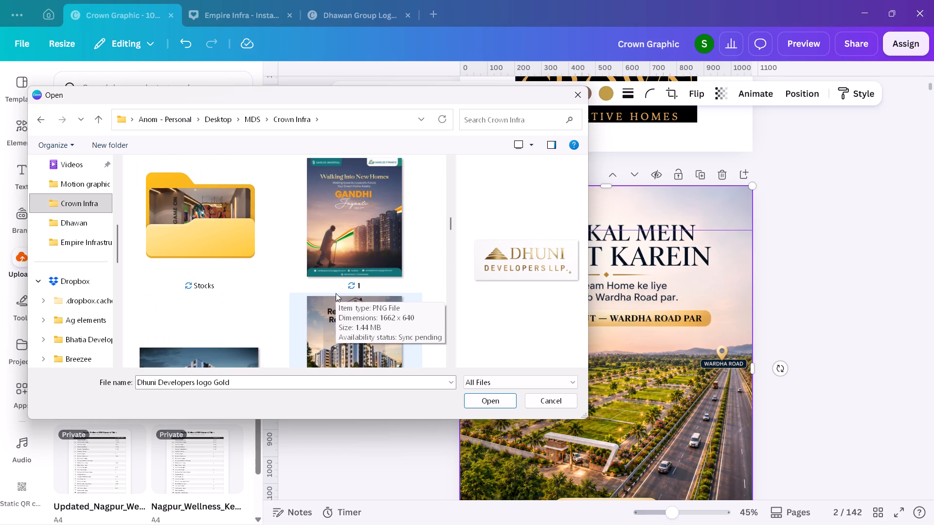
{"action": "scroll", "coordinate": [336, 293], "scroll_direction": "up", "scroll_amount": 3}
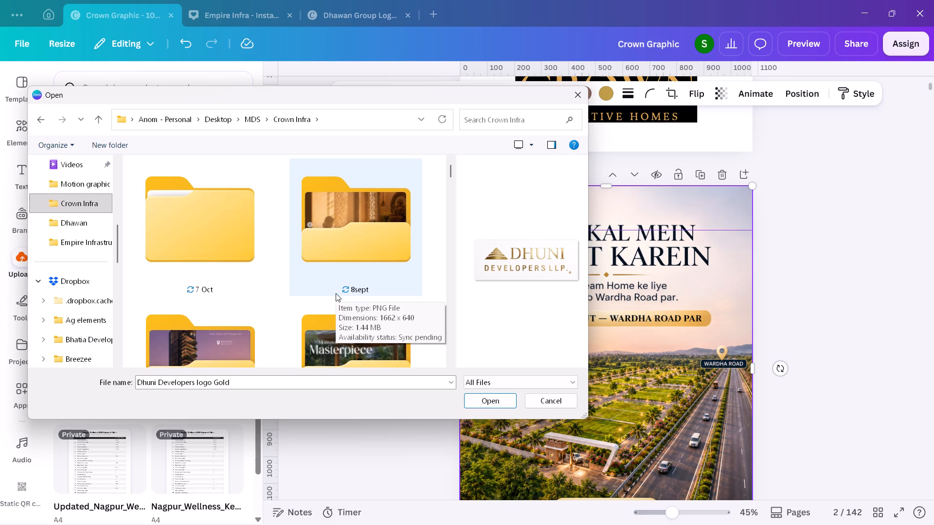
{"action": "scroll", "coordinate": [336, 293], "scroll_direction": "up", "scroll_amount": 2}
{"action": "left_click", "coordinate": [483, 400]}
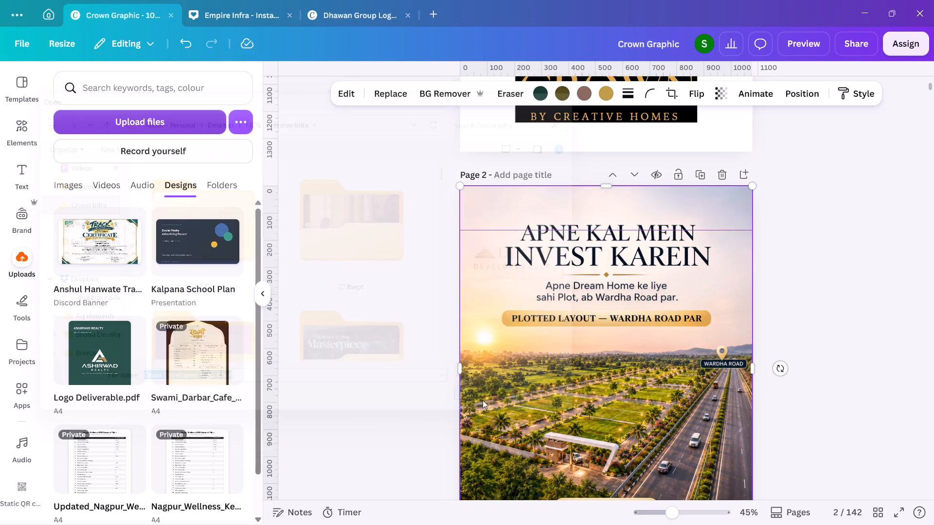